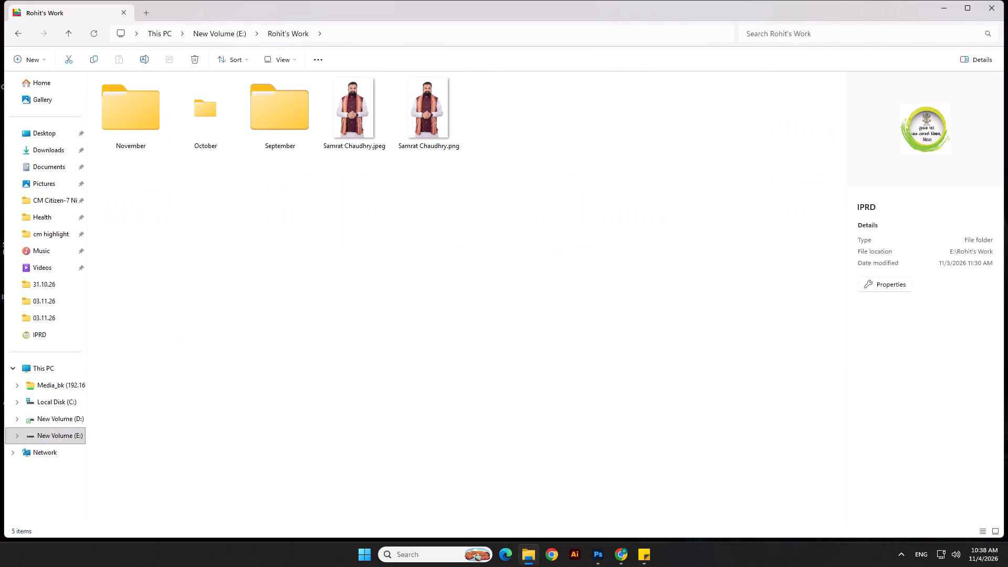
Open IPRD_Carousel.psd from the 29.10.26 folder inside IPRD's October folder in Photoshop.
double_click(175, 127)
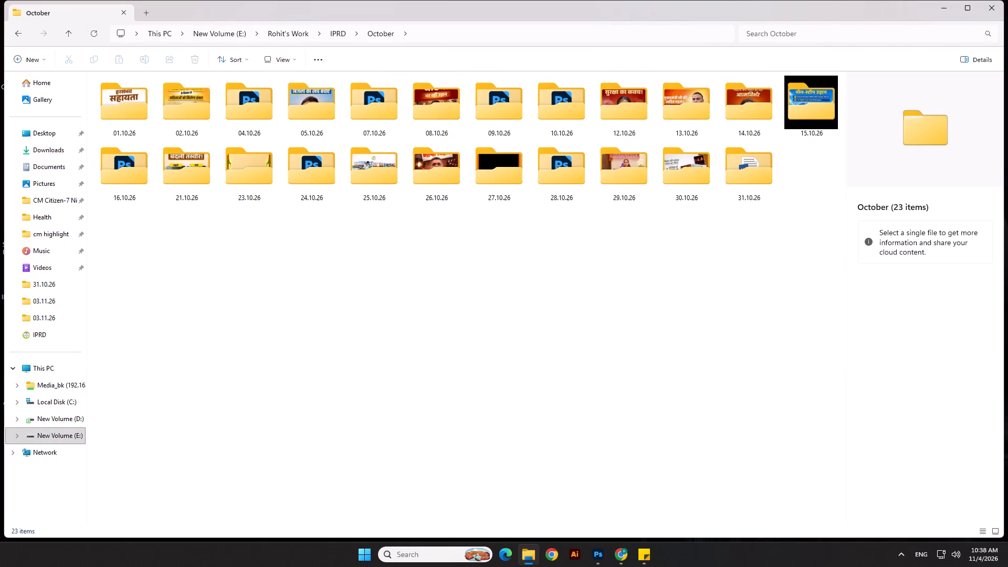
double_click(617, 170)
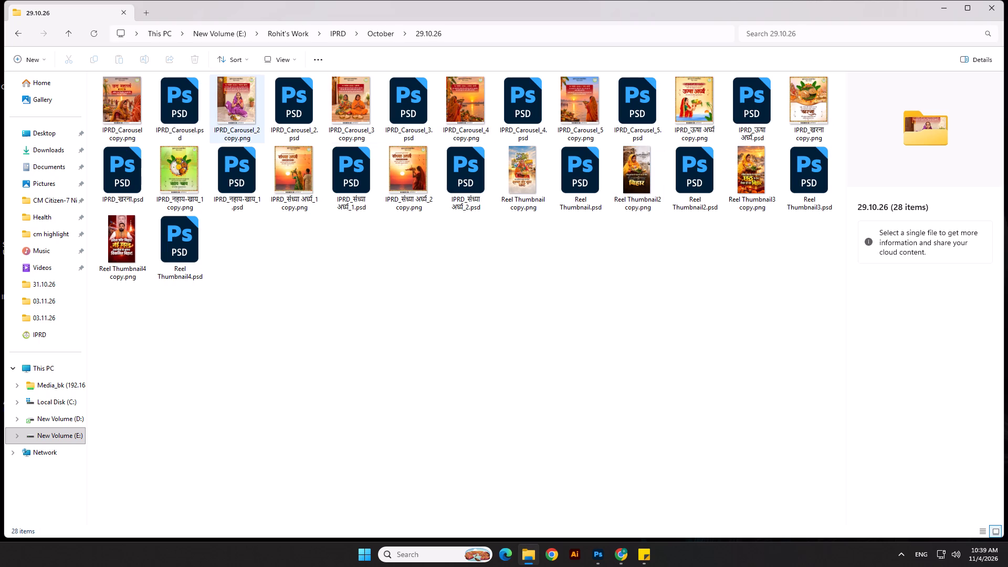
double_click(190, 114)
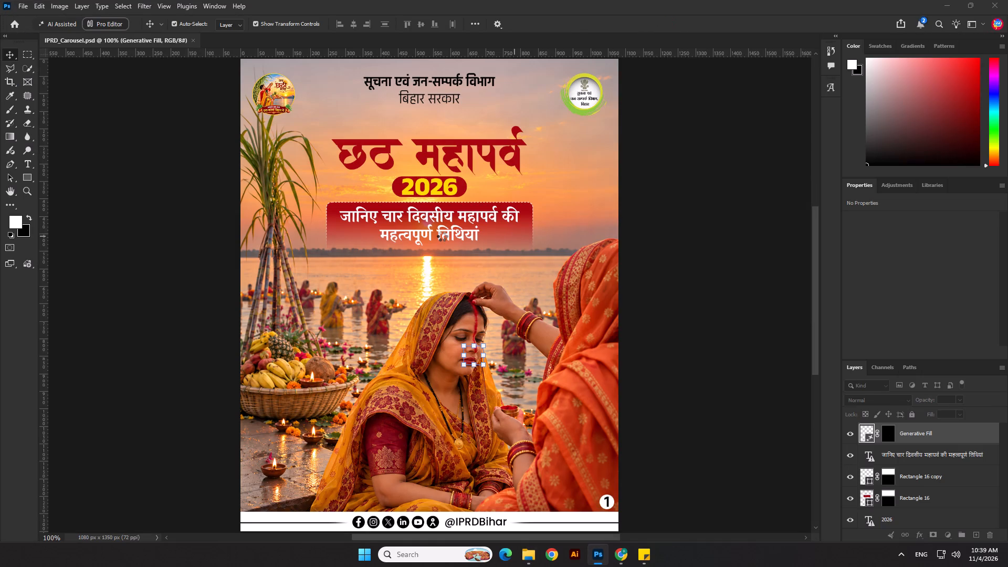
Set the two-line subtitle below 2026 to Anek Devanagari Medium and save the IPRD_Carousel.psd document.
left_click(440, 229)
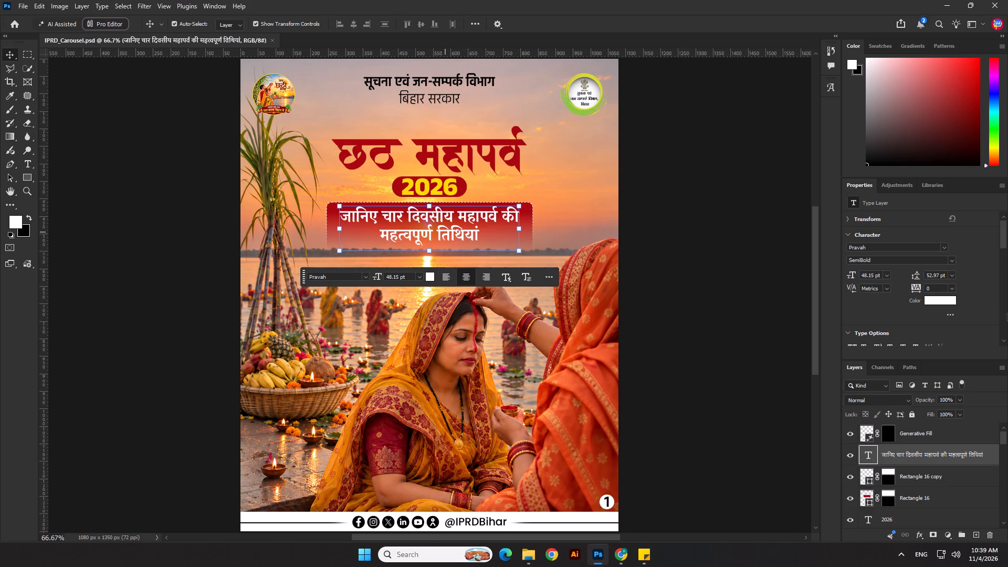
left_click(904, 248)
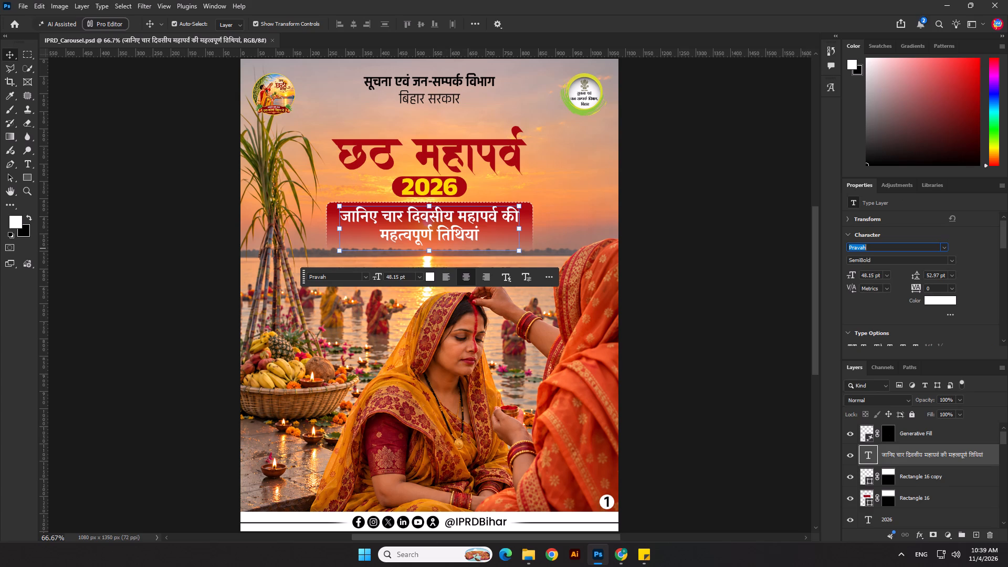
type("anek")
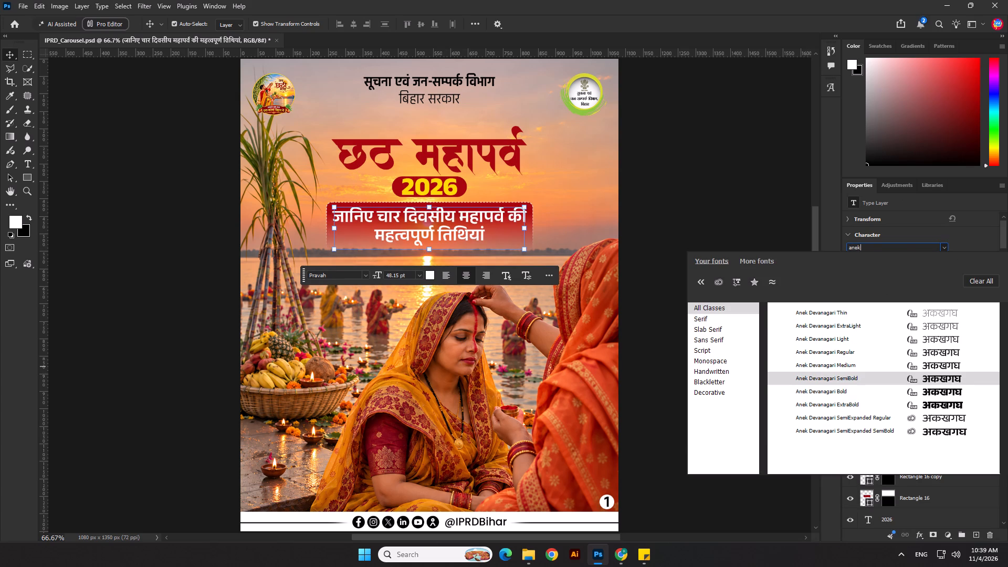
left_click(926, 365)
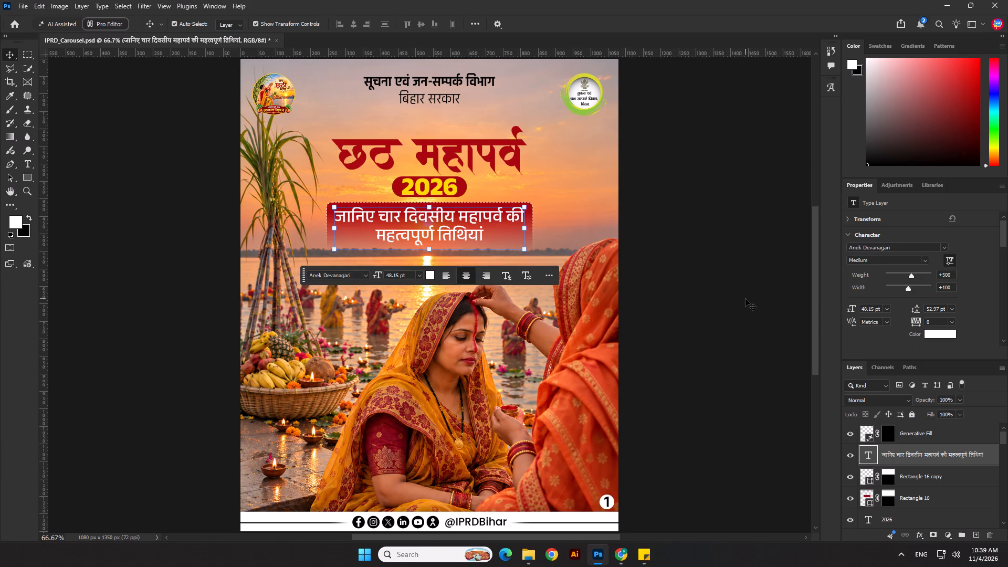
left_click(745, 299)
key("ctrl+s")
Save a PNG copy of the first slide, replacing the existing IPRD_Carousel copy.png with the default PNG options.
left_click(25, 9)
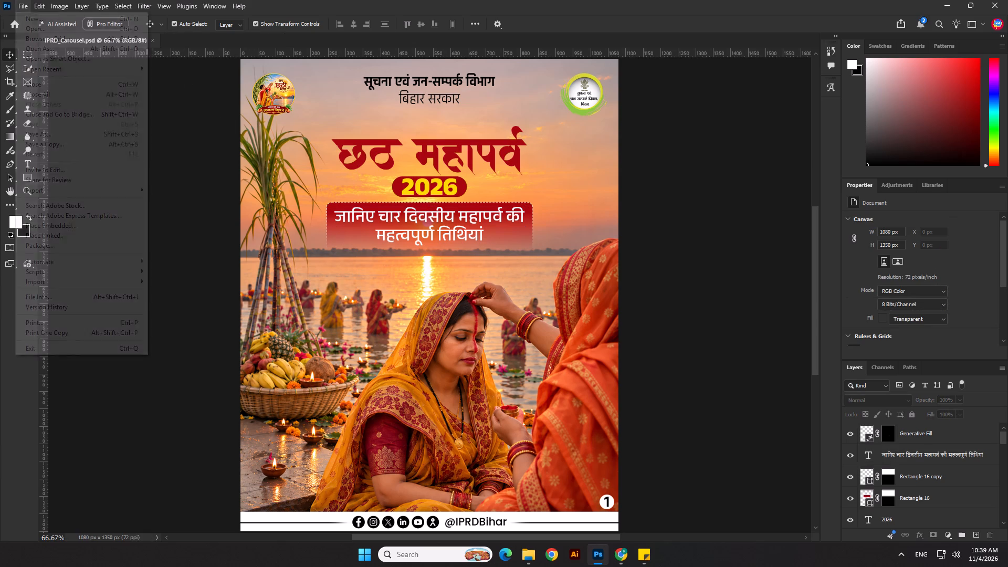
left_click(48, 145)
left_click(77, 455)
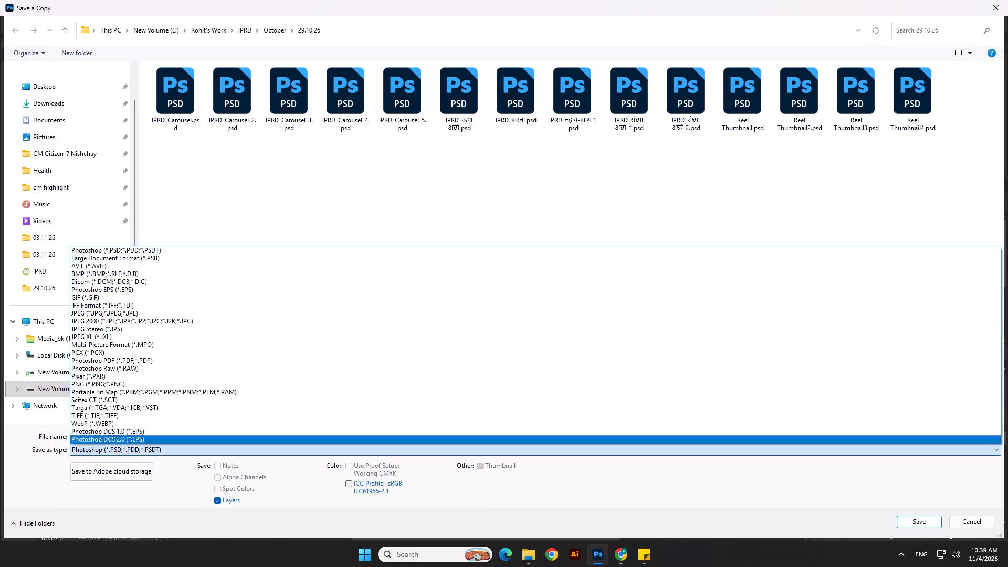
left_click(104, 387)
left_click(910, 527)
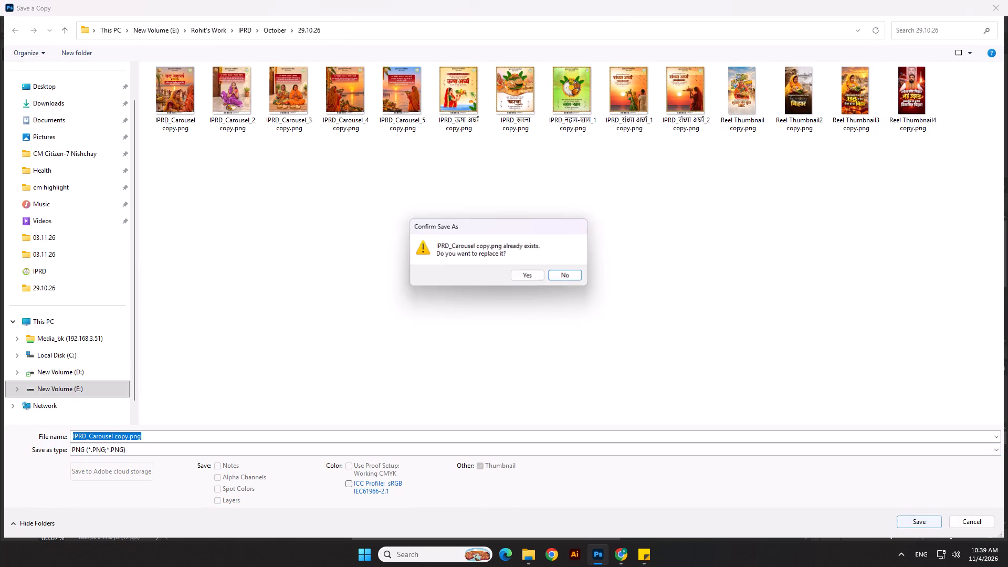
left_click(517, 280)
left_click(573, 160)
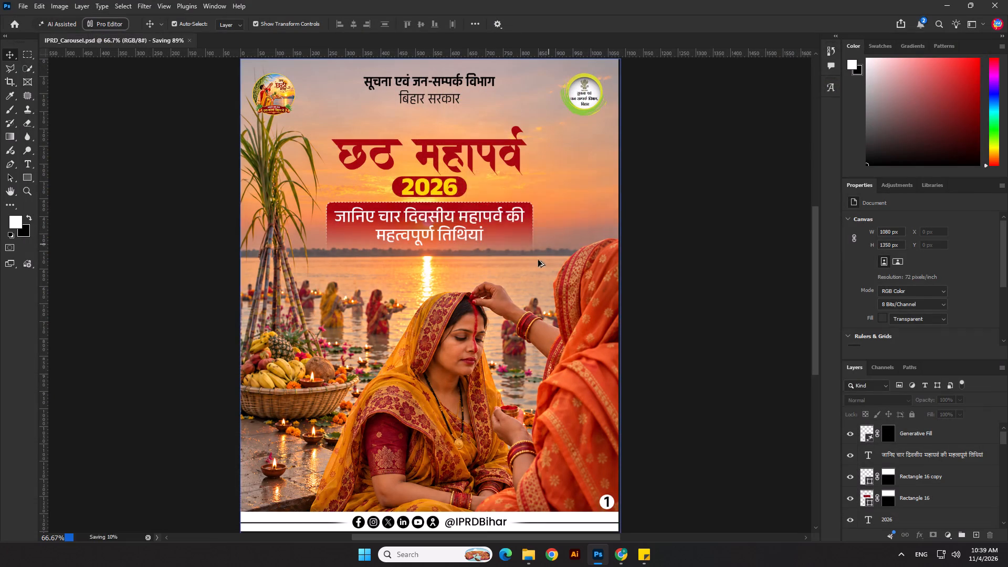
Switch to the 29.10.26 folder in File Explorer and open IPRD_Carousel_2.psd.
key("alt+Tab")
left_click(424, 292, "alt")
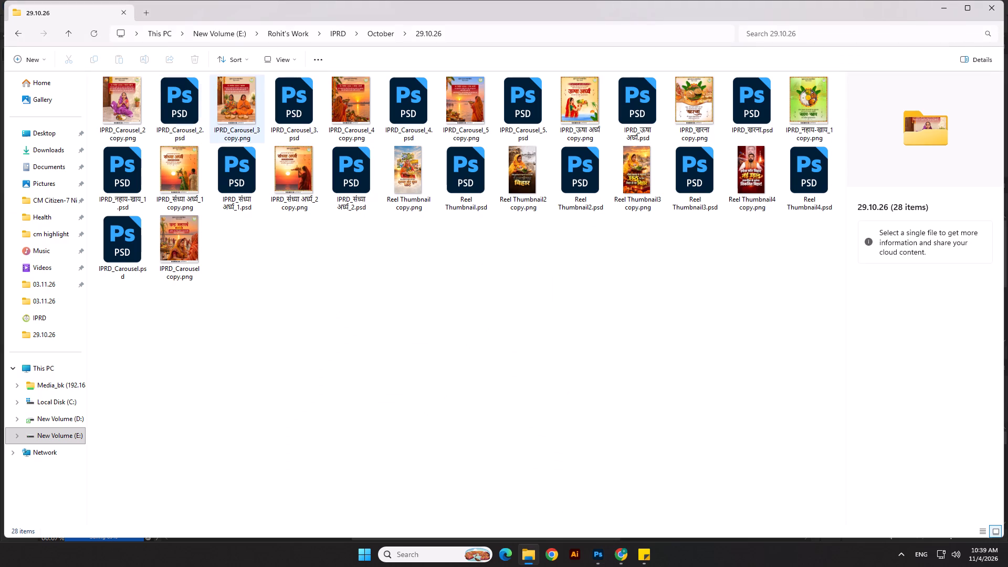
double_click(191, 106)
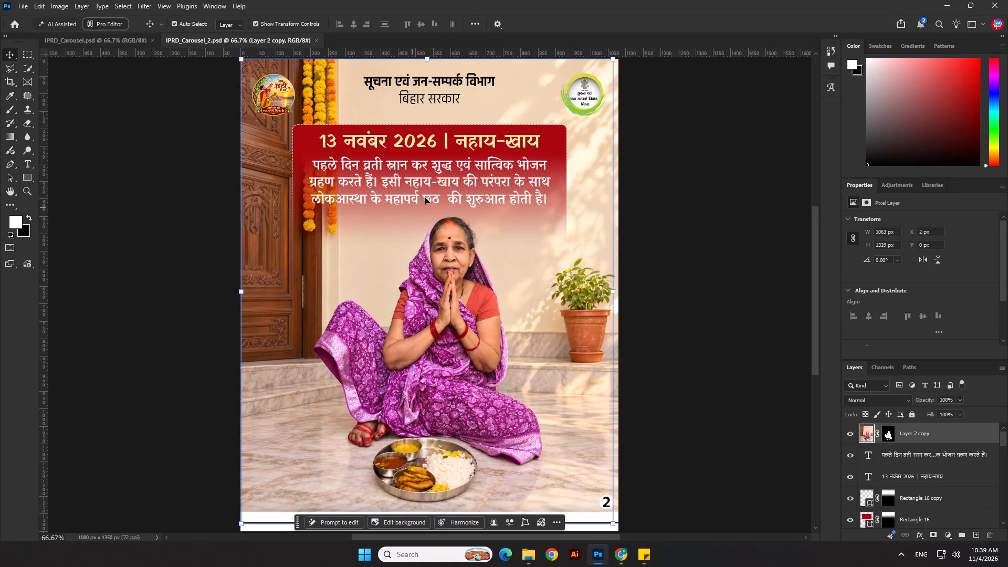
Set the white body paragraph under the 13 नवंबर 2026 | नहाय-खाय heading to Anek Devanagari Medium.
left_click(425, 176)
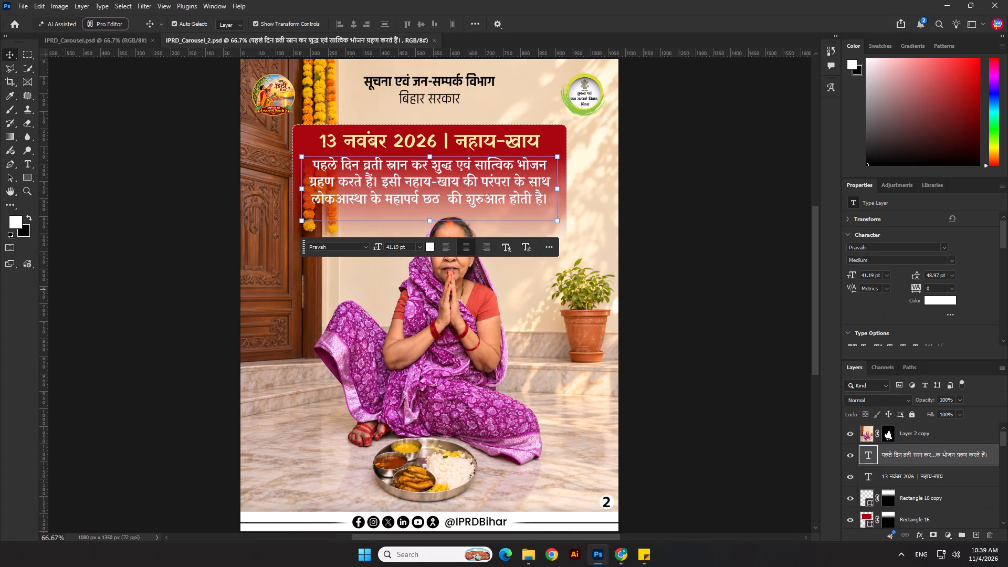
left_click(910, 244)
type("anek")
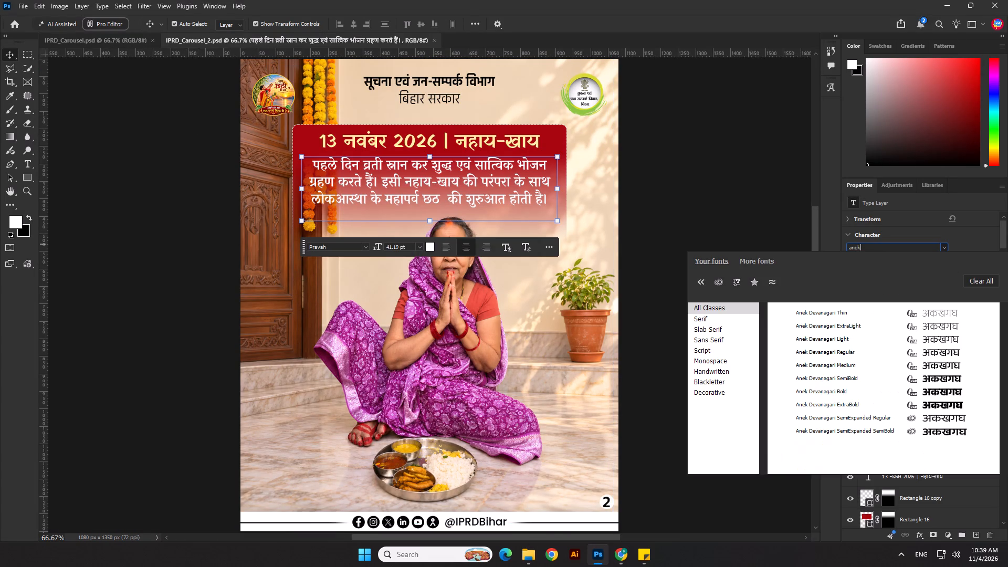
left_click(935, 365)
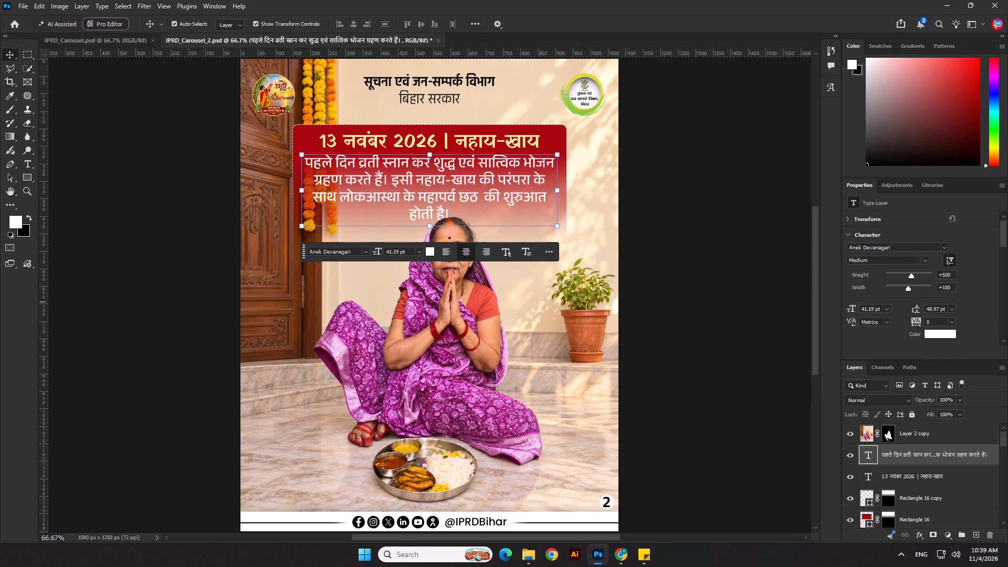
Widen the body paragraph's text box slightly so that the text fits on three lines.
double_click(499, 179)
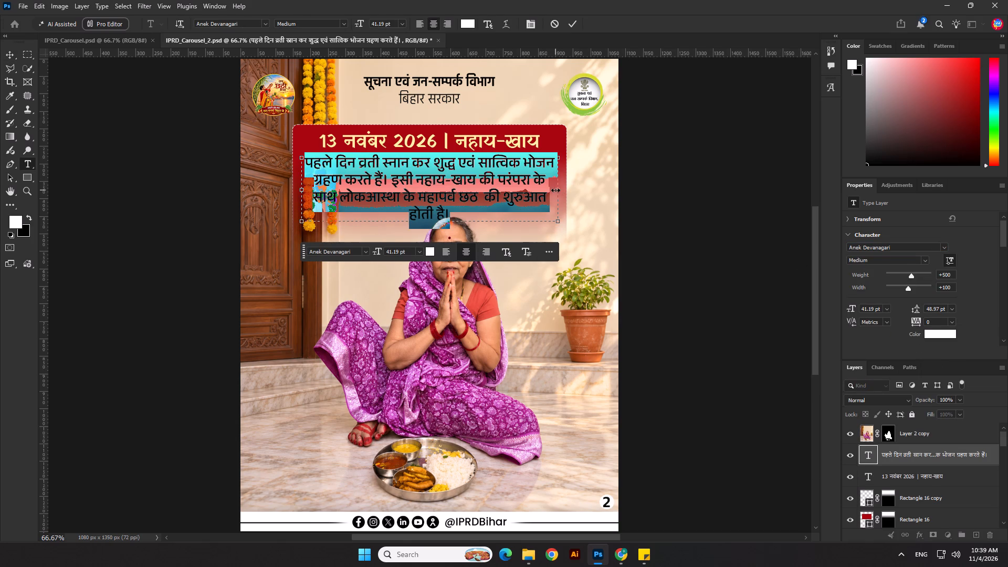
left_click_drag(555, 190, 564, 190)
left_click_drag(558, 188, 566, 187)
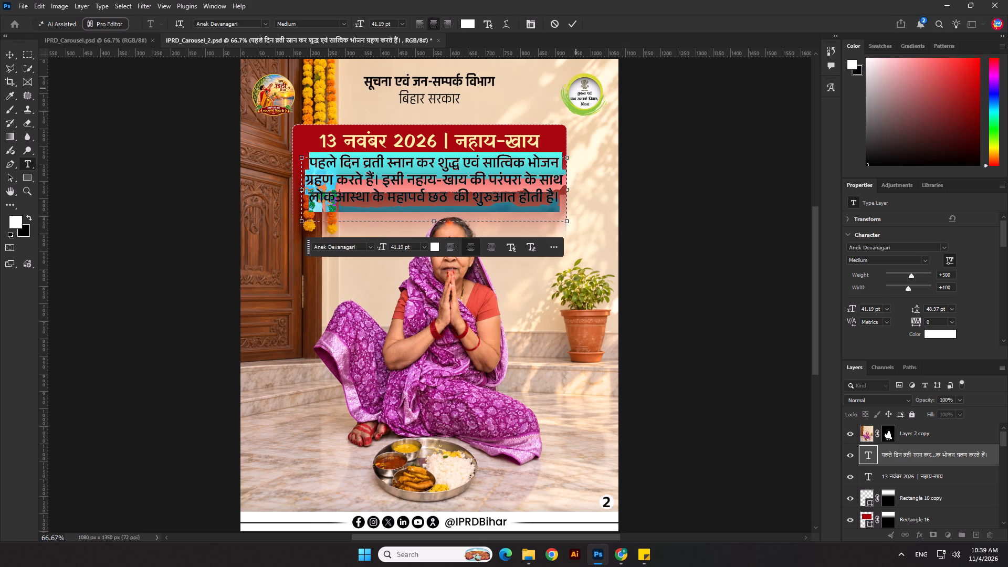
left_click(567, 22)
Centre the body paragraph horizontally, with alignment set relative to the canvas.
left_click(477, 25)
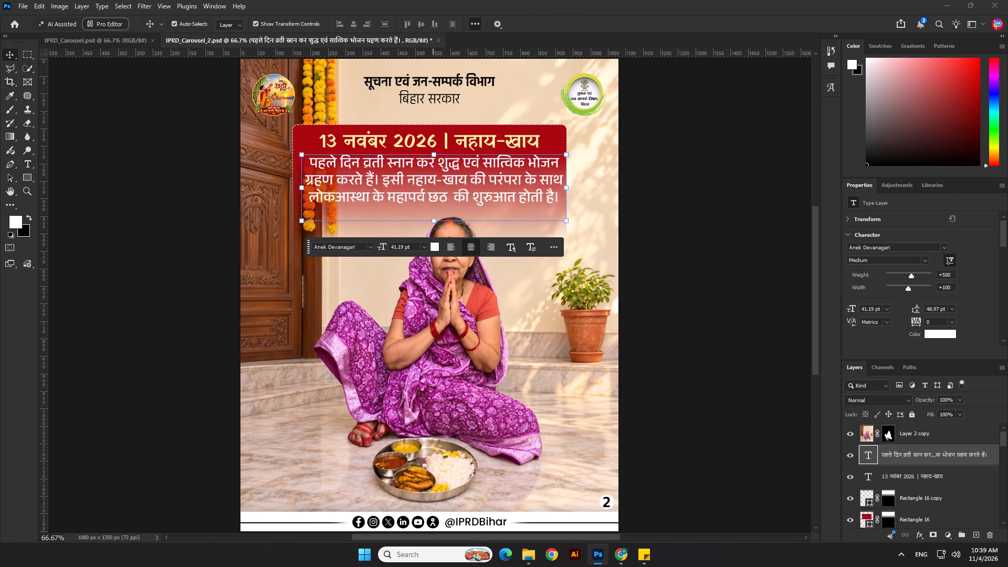
left_click(493, 117)
left_click(493, 138)
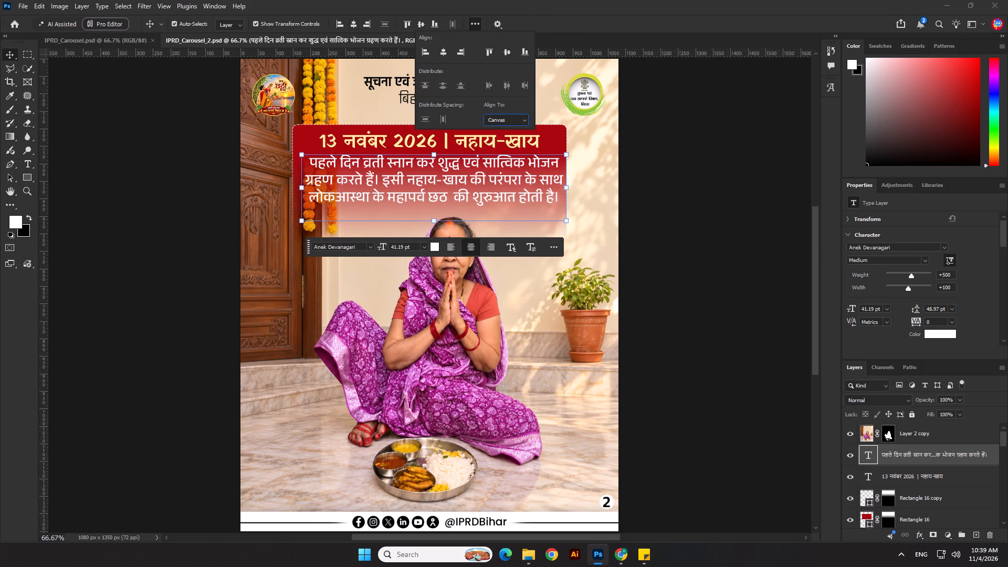
left_click(351, 25)
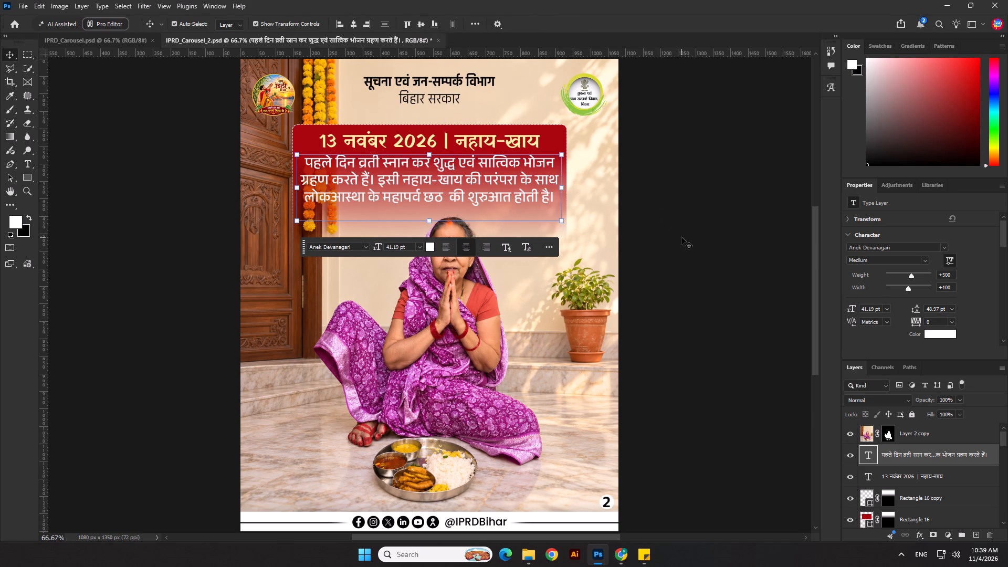
Fine-tune the body paragraph's vertical position by nudging it slightly down, and save the document.
key("shift+Down")
key("Up")
key("Up")
key("Up")
key("Up")
key("Up")
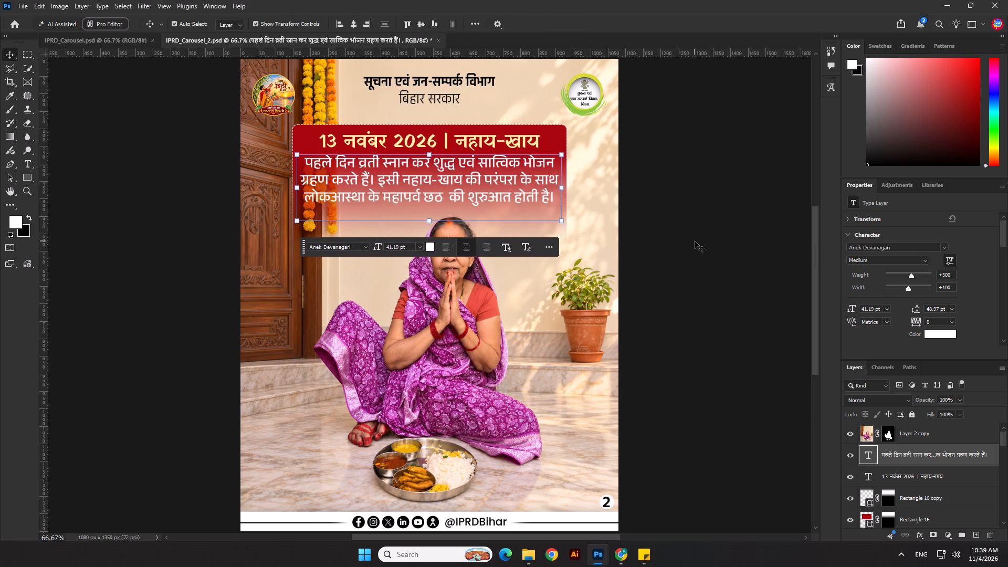
key("Down")
key("Down")
left_click(695, 241)
key("ctrl+s")
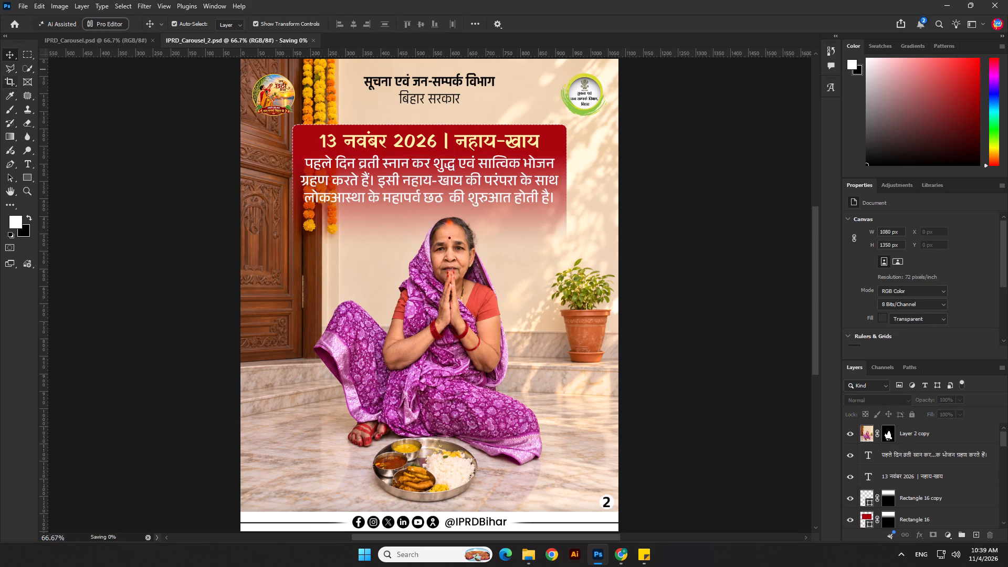
Set the body paragraph's font size to 40 pt, recentre it horizontally on the canvas and save the document.
scroll(376, 234, "down", 4)
left_click(416, 199)
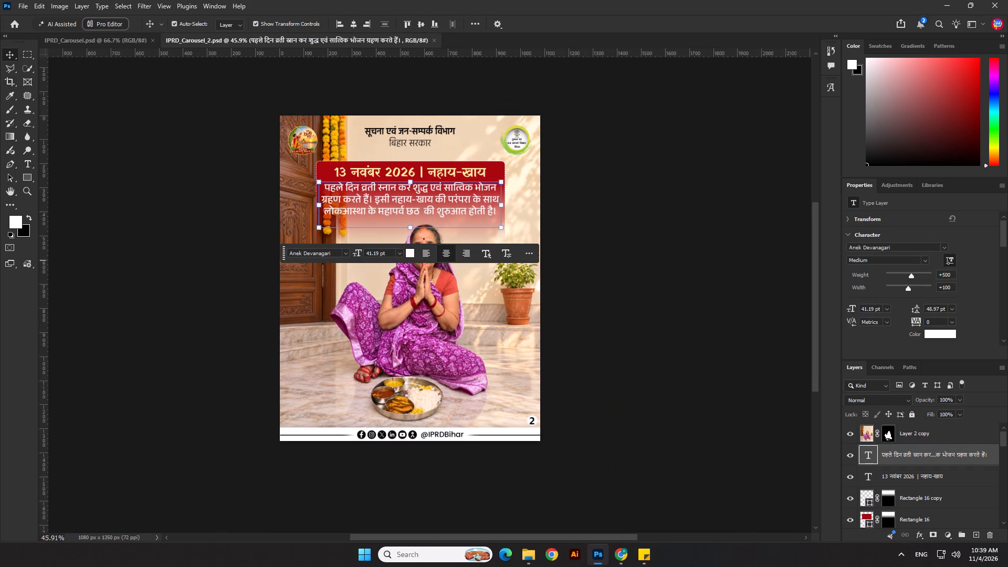
left_click_drag(875, 308, 857, 309)
key("4")
key("0")
key("Return")
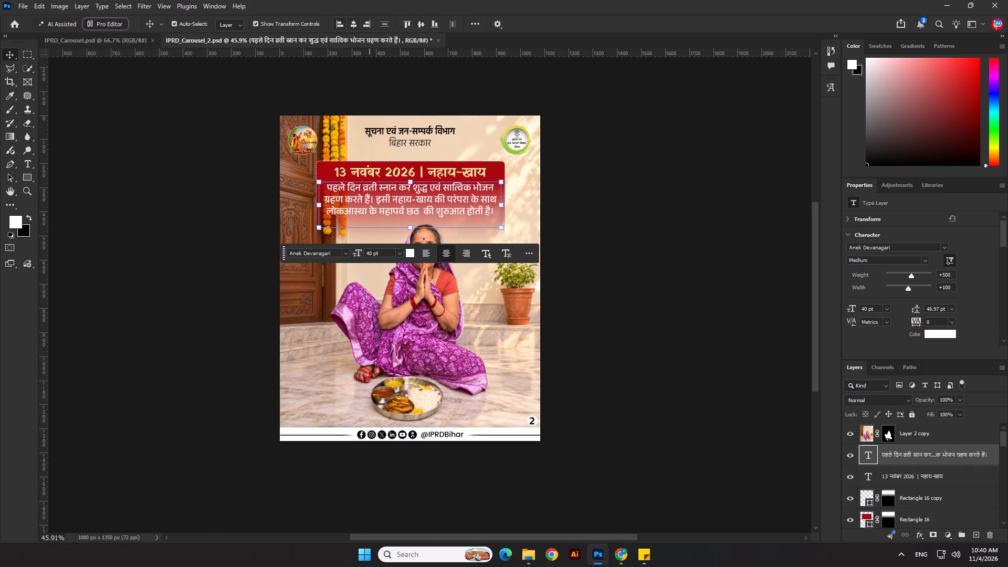
left_click(352, 22)
left_click(172, 243)
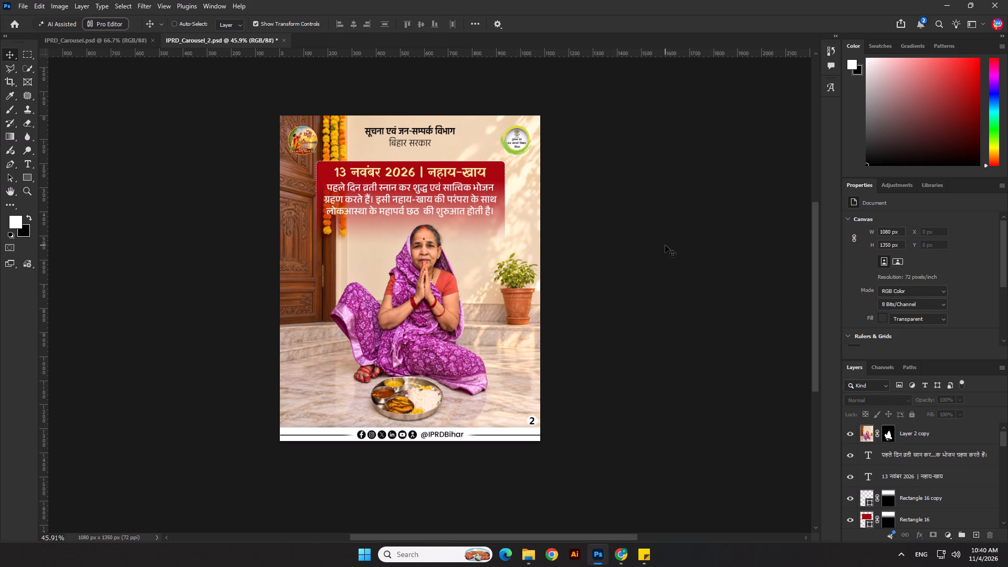
key("ctrl+s")
Save a PNG copy of the second slide, replacing the existing IPRD_Carousel_2 copy.png with the default PNG options.
left_click(21, 7)
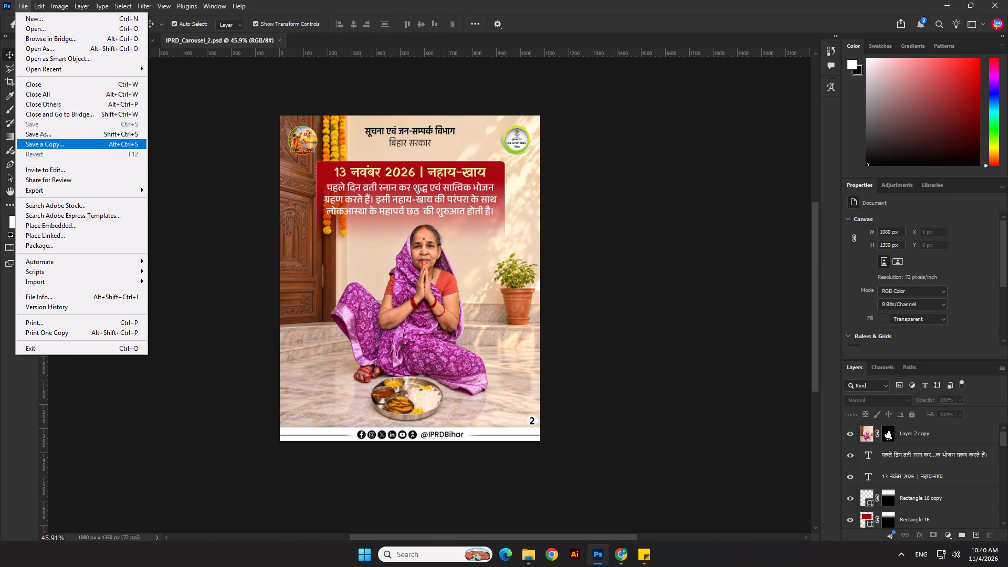
left_click(40, 141)
left_click(150, 451)
left_click(151, 384)
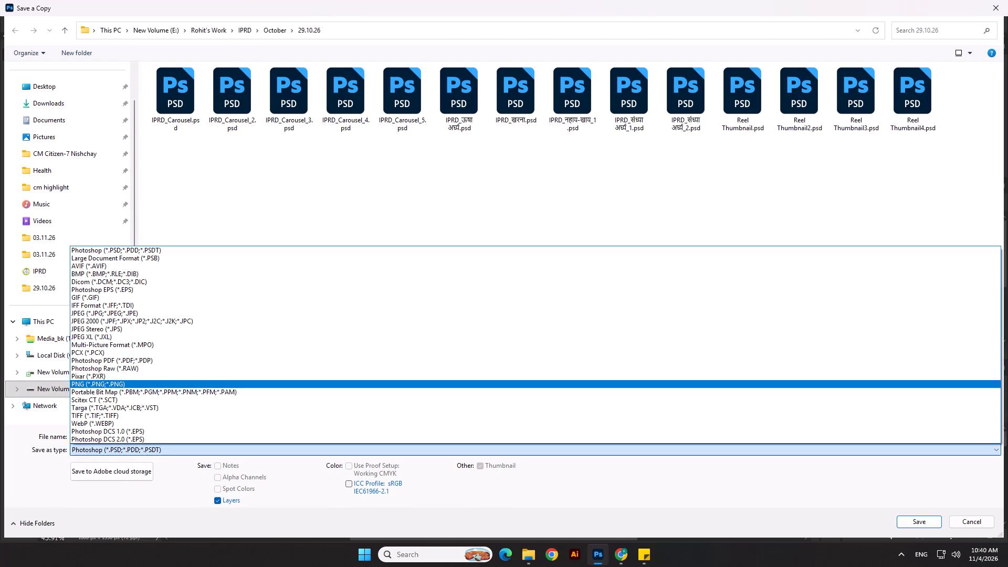
left_click(932, 521)
left_click(531, 275)
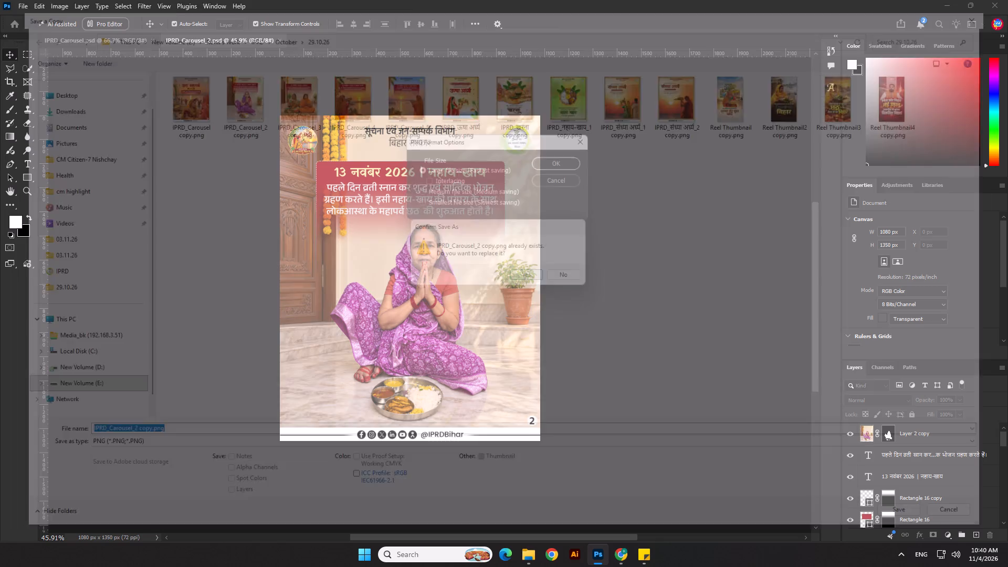
left_click(577, 166)
Switch to the 29.10.26 folder in File Explorer and open IPRD_Carousel_3.psd.
key("alt+Tab")
left_click(474, 253, "alt")
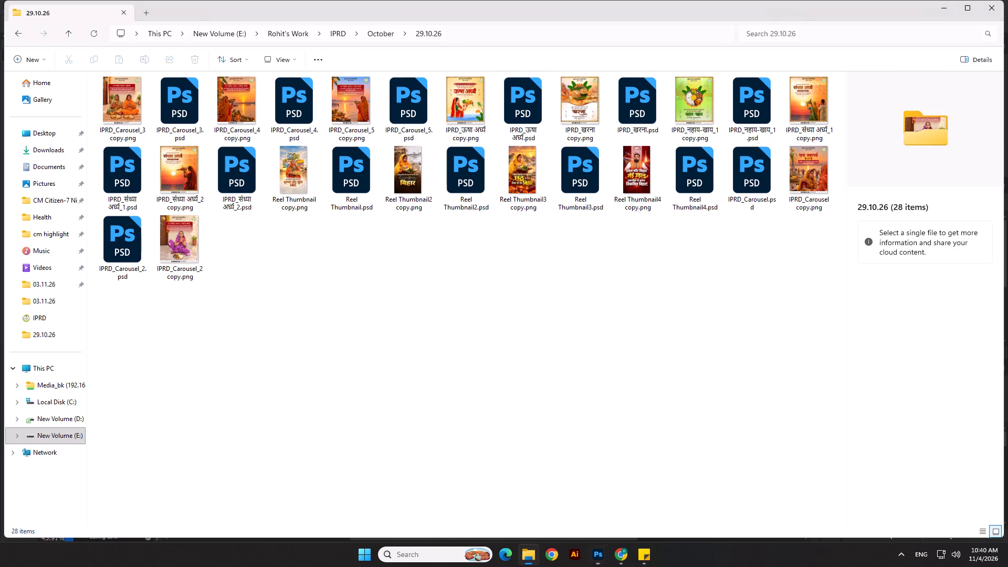
left_click(442, 276)
double_click(184, 110)
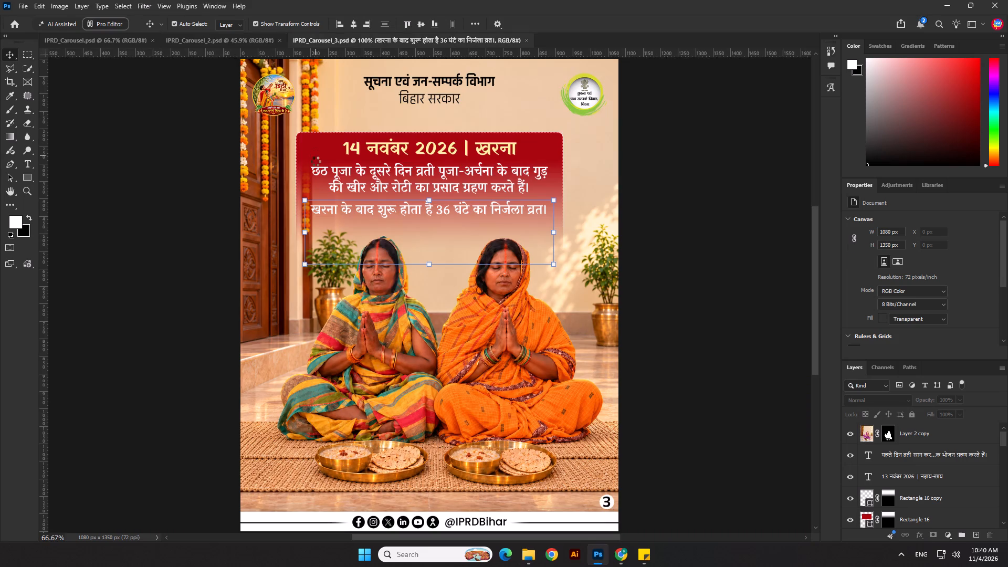
Set both white body paragraphs under the 14 नवंबर 2026 | खरना heading to Anek Devanagari Medium.
left_click(470, 170)
left_click(469, 210, "shift")
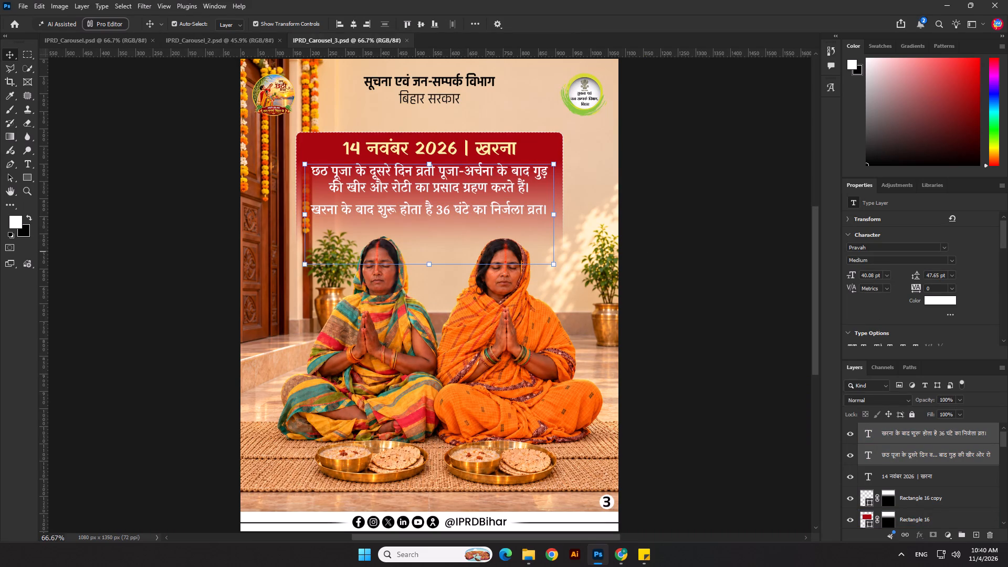
left_click(890, 247)
type("anek")
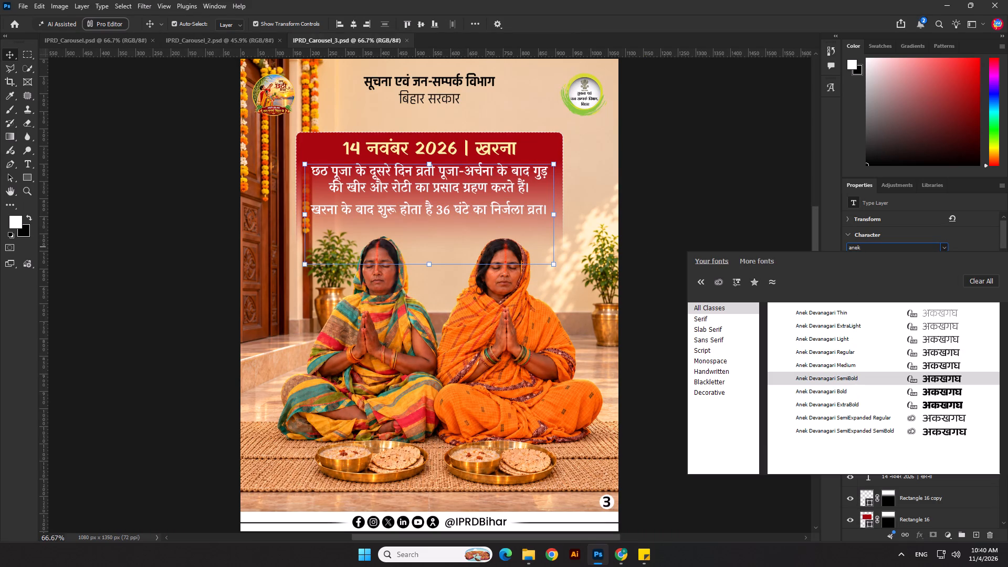
left_click(947, 363)
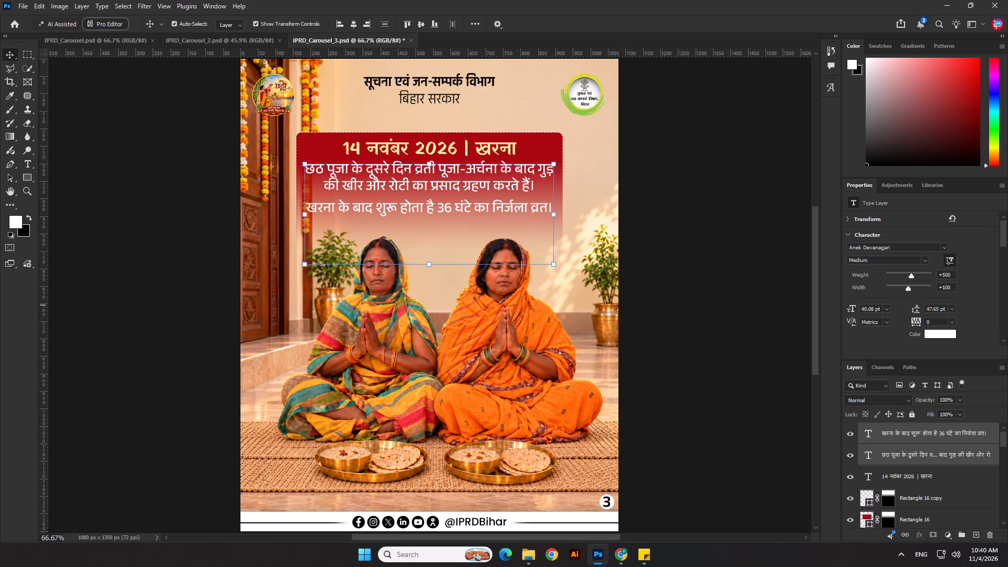
Set the font size of both body paragraphs to 40 pt.
left_click_drag(874, 308, 827, 305)
key("4")
key("0")
key("Return")
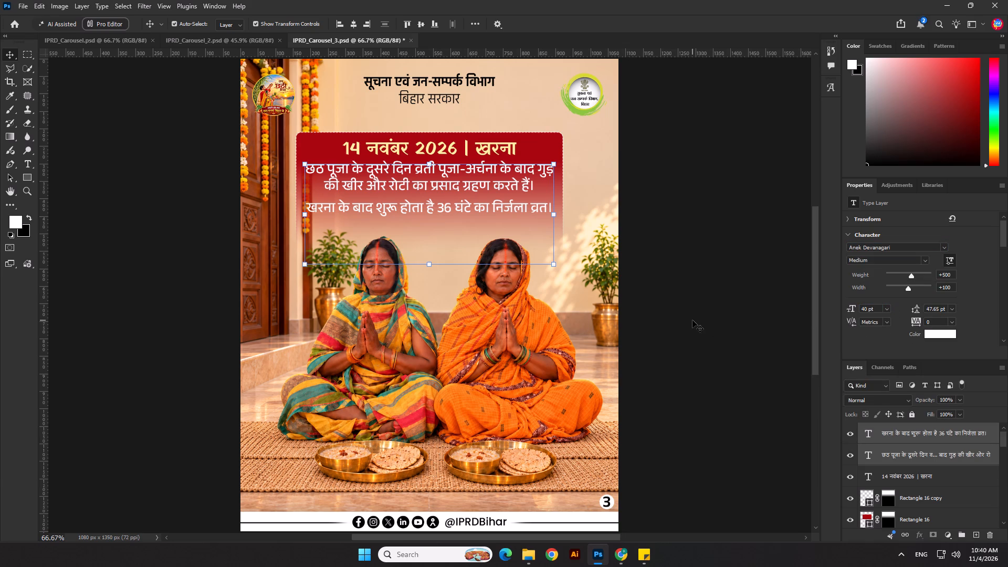
left_click(697, 320)
Nudge the upper white body paragraph slightly down, away from the 14 नवंबर 2026 | खरना heading.
left_click(507, 190)
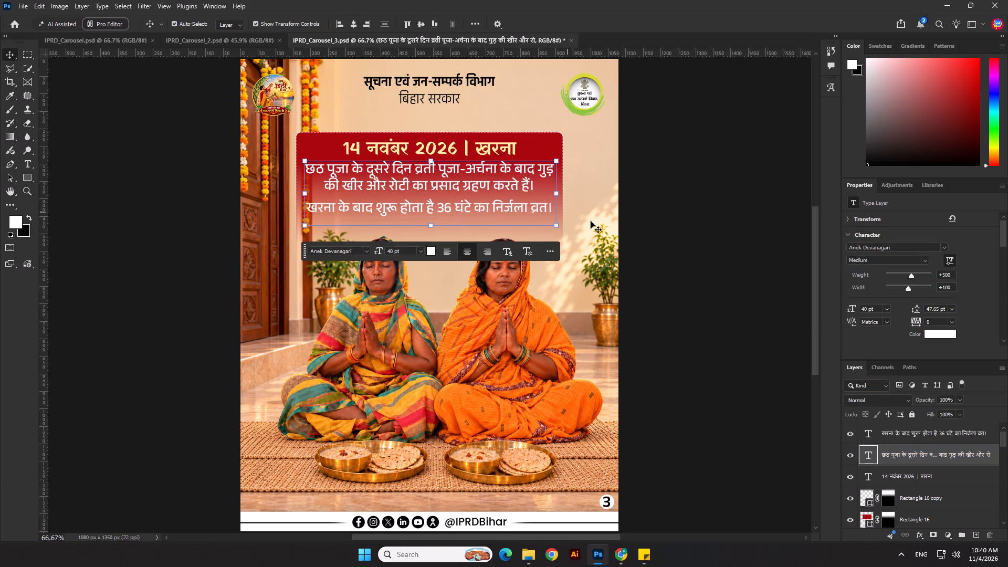
key("shift+Down")
left_click(652, 235)
left_click(509, 187)
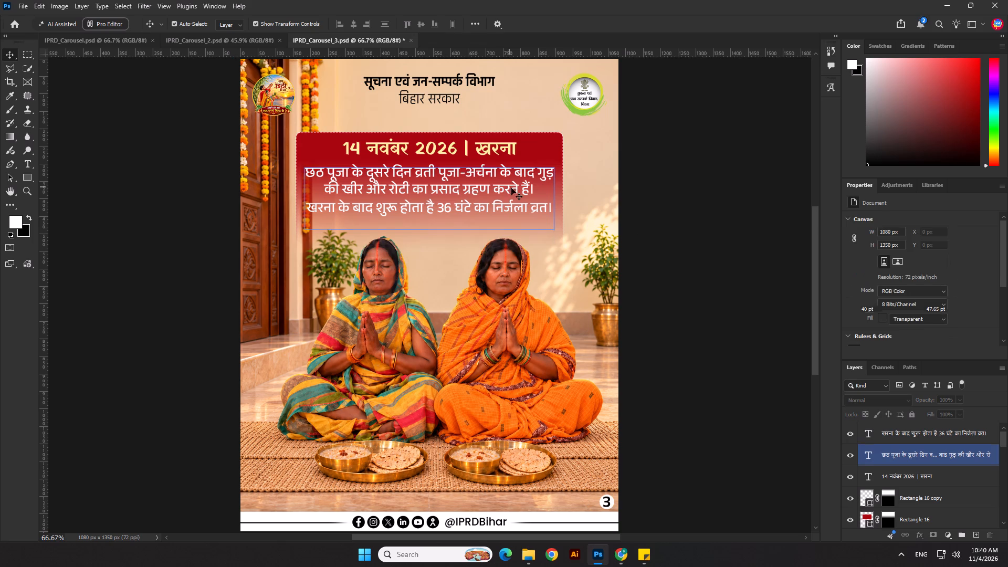
key("Up")
key("Up")
key("Up")
key("Up")
left_click(660, 233)
Nudge the lower body paragraph about the 36-hour fast slightly down to even out the spacing.
left_click(521, 214)
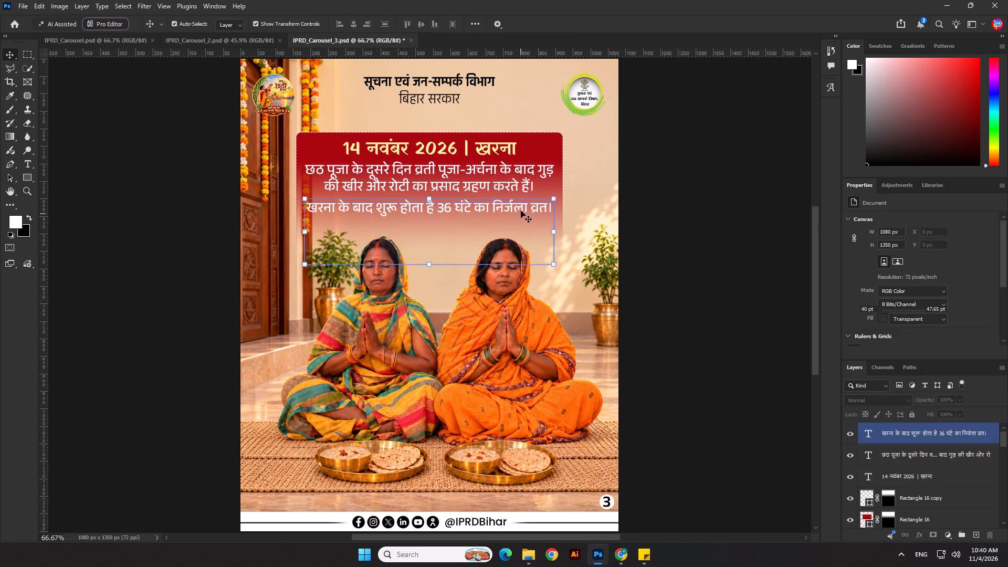
key("shift+Down")
key("Up")
key("Up")
key("Up")
key("Up")
key("Down")
key("Down")
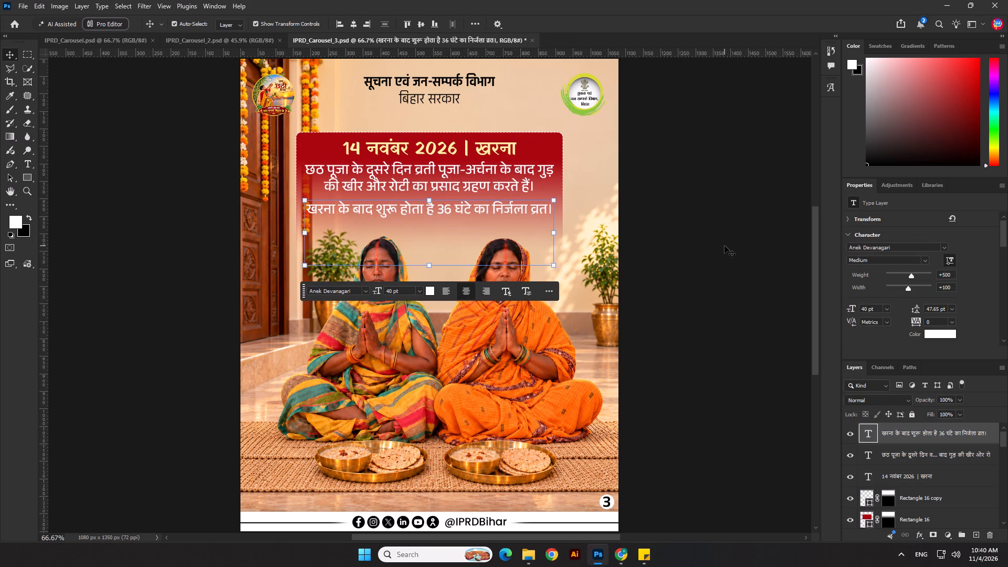
key("Down")
left_click(725, 246)
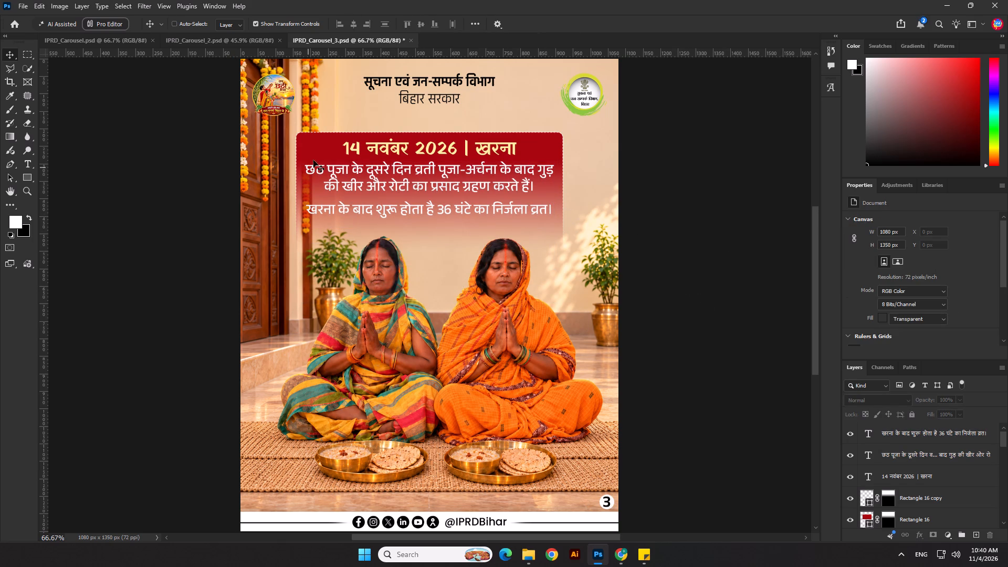
Centre both body paragraphs of the third slide horizontally and save the document.
left_click(356, 171)
left_click(357, 210, "shift")
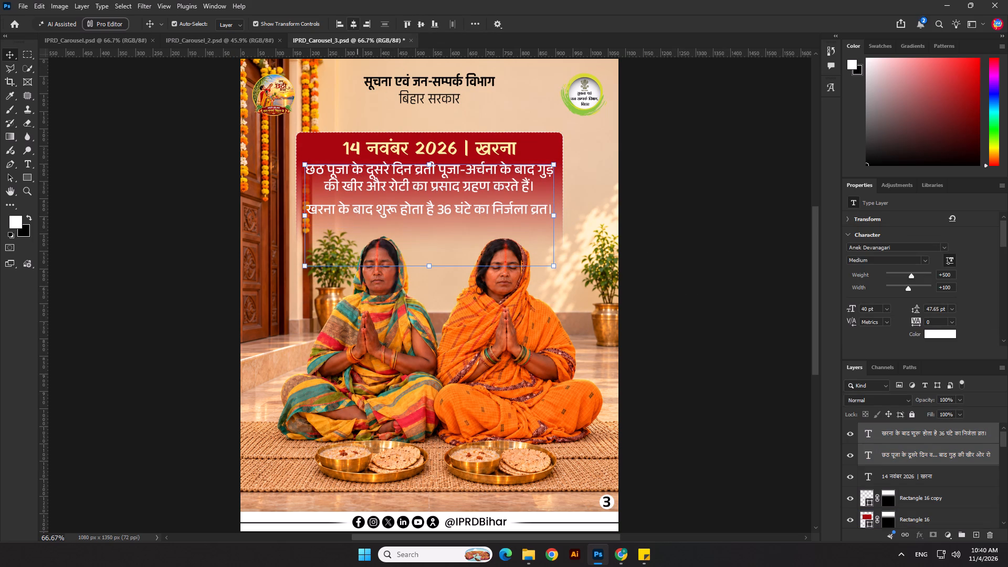
left_click(354, 28)
left_click(120, 259)
key("ctrl+s")
Save a PNG copy of the third slide, replacing the existing IPRD_Carousel_3 copy.png with the default PNG options.
left_click(23, 8)
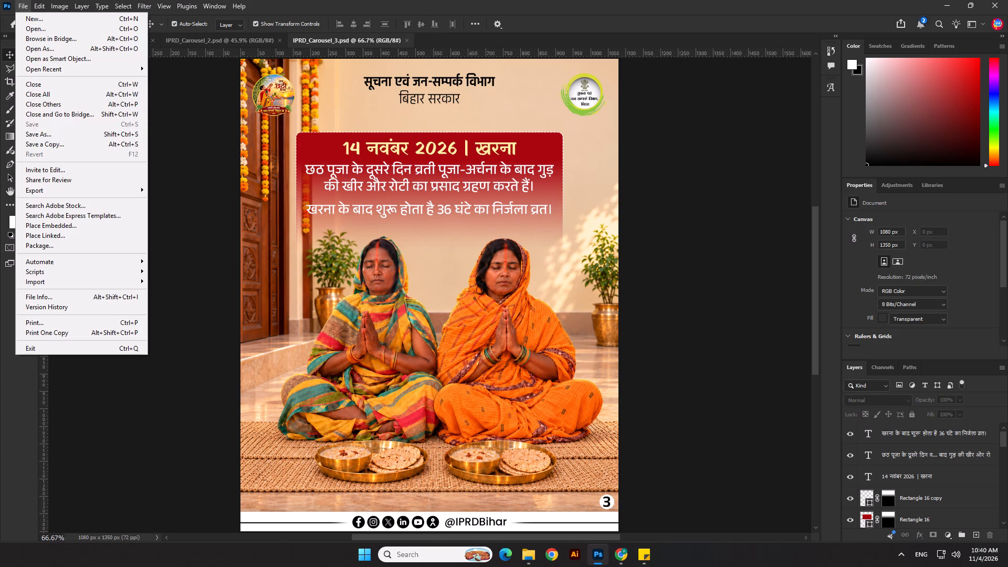
left_click(57, 143)
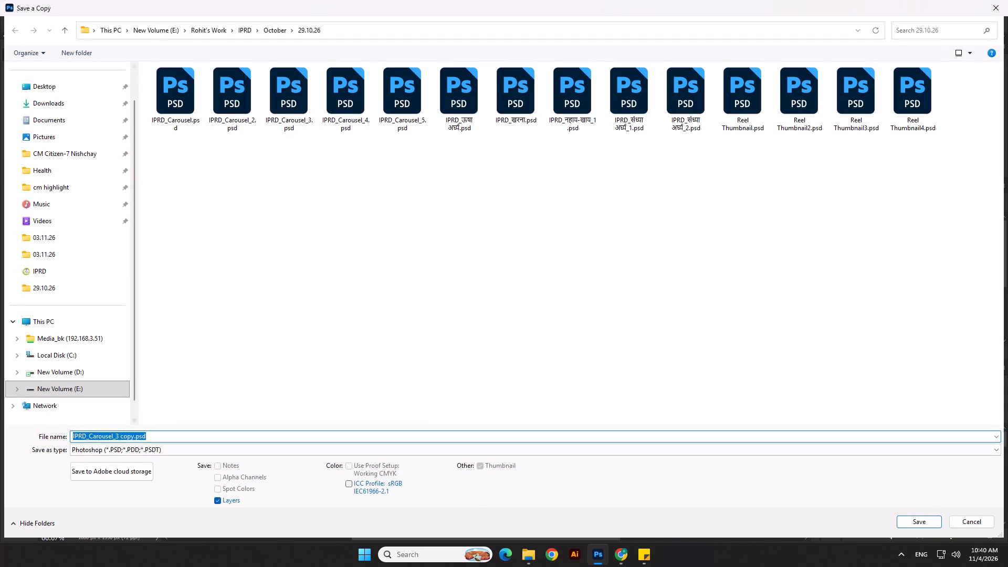
left_click(150, 449)
left_click(133, 387)
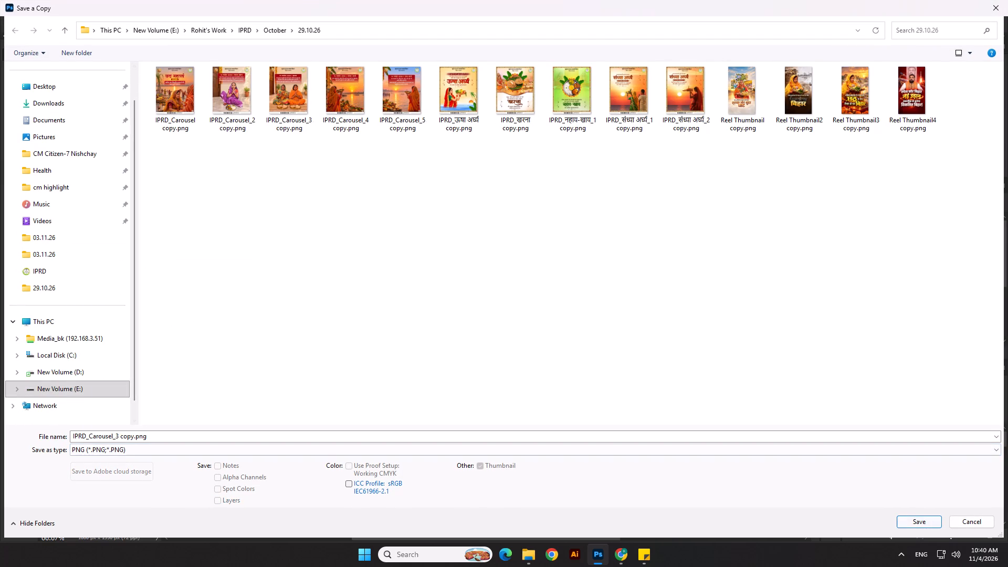
left_click(911, 527)
left_click(535, 281)
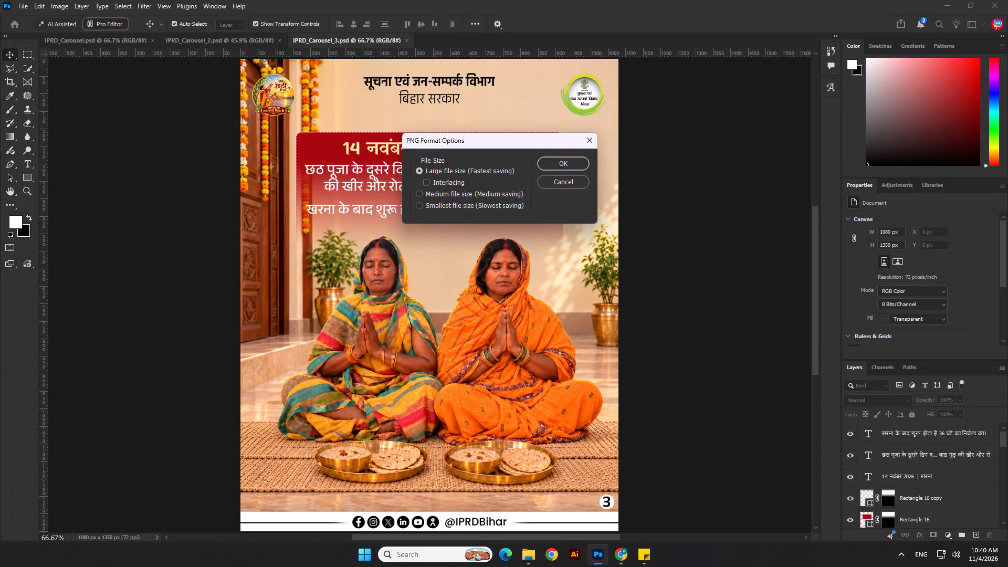
left_click(568, 161)
Switch to the 29.10.26 folder in File Explorer and open IPRD_Carousel_4.psd.
key("alt+Tab")
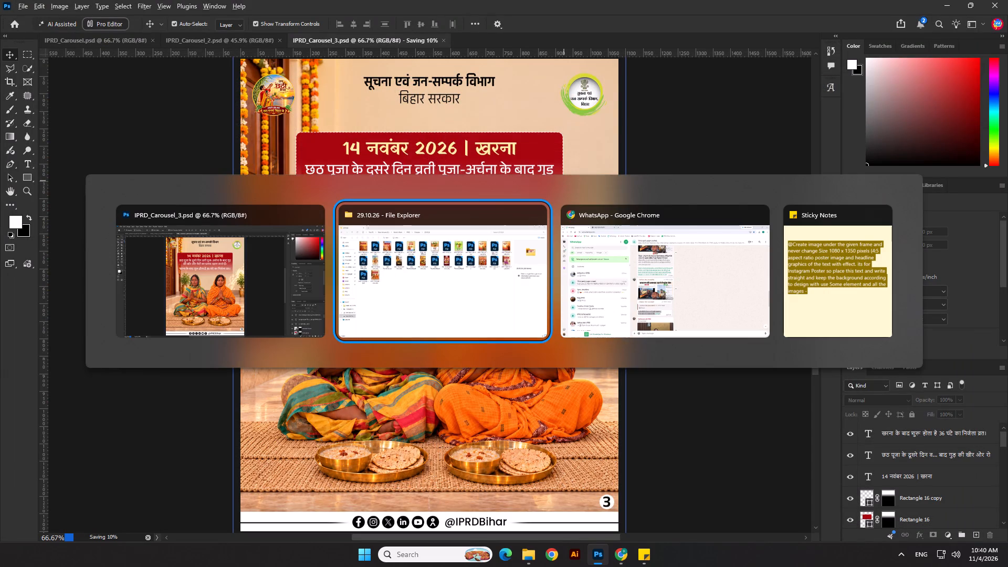
left_click(332, 359)
double_click(197, 111)
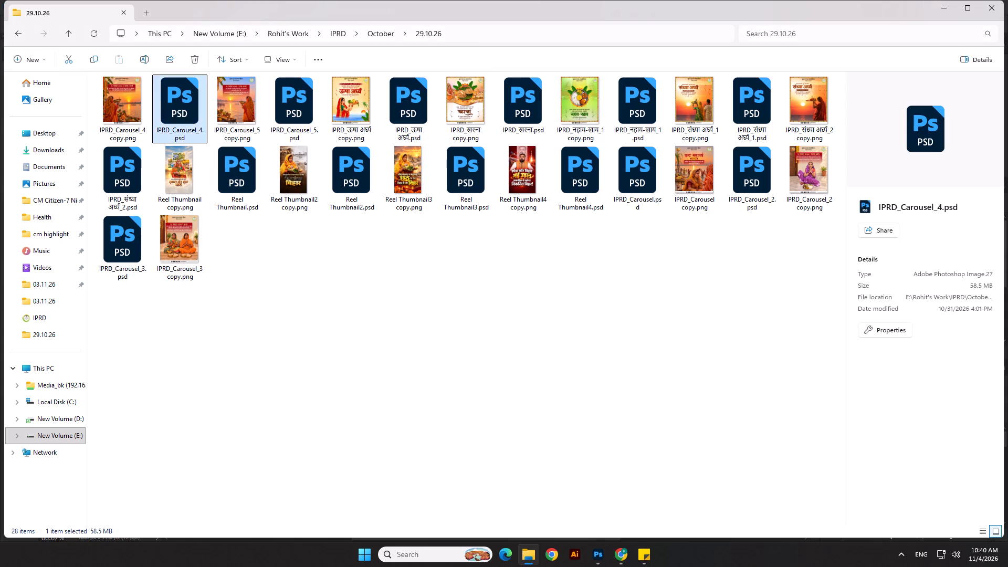
Set the white body paragraph under the 15 नवंबर 2026 | संध्या अर्घ्य heading to Anek Devanagari Medium at 40 pt.
left_click(471, 196)
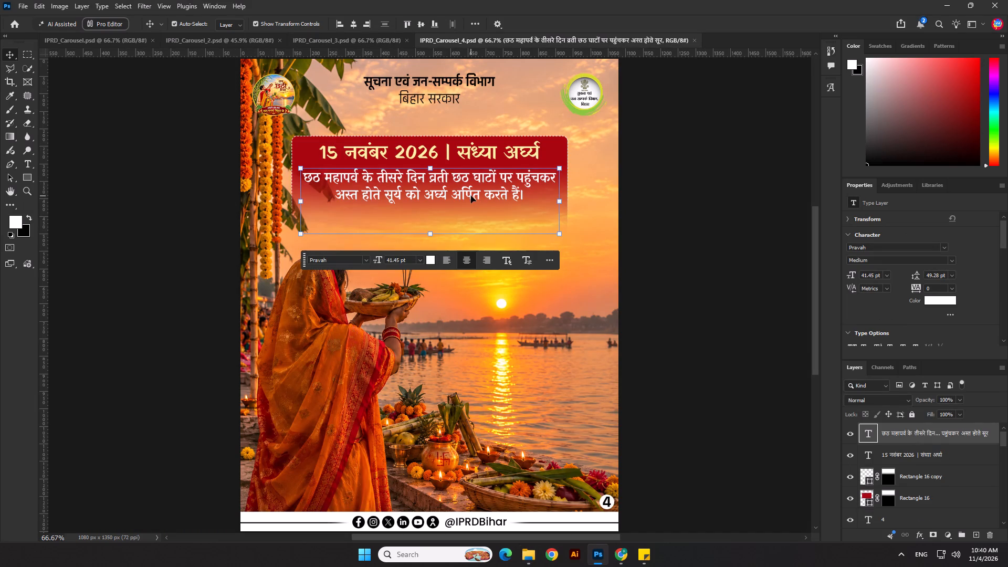
left_click(881, 247)
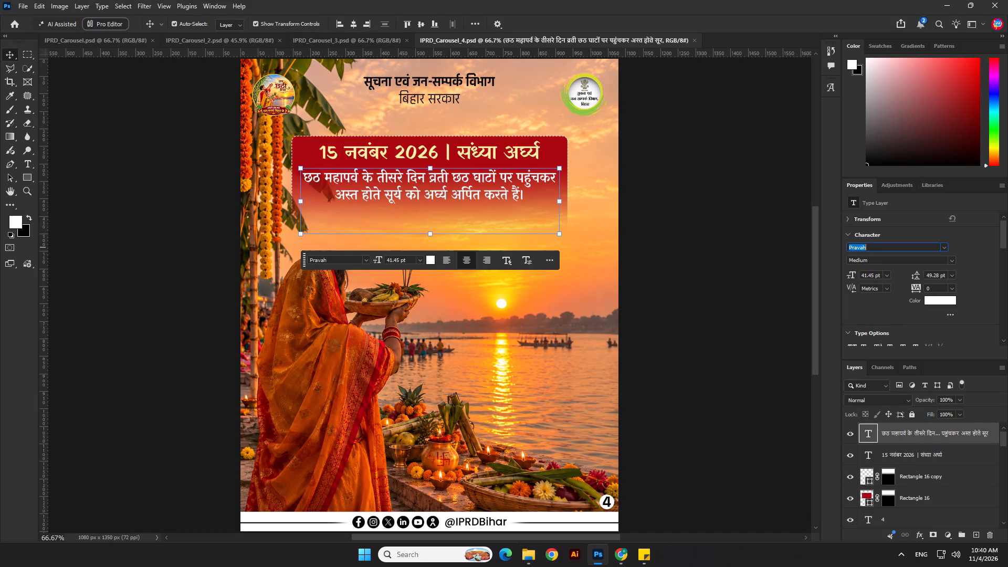
type("anek")
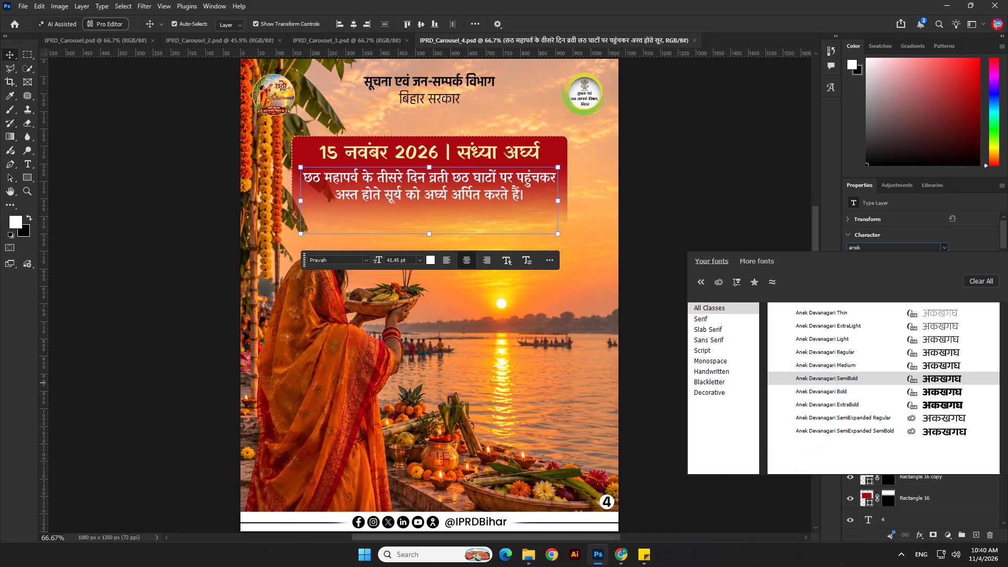
left_click(930, 367)
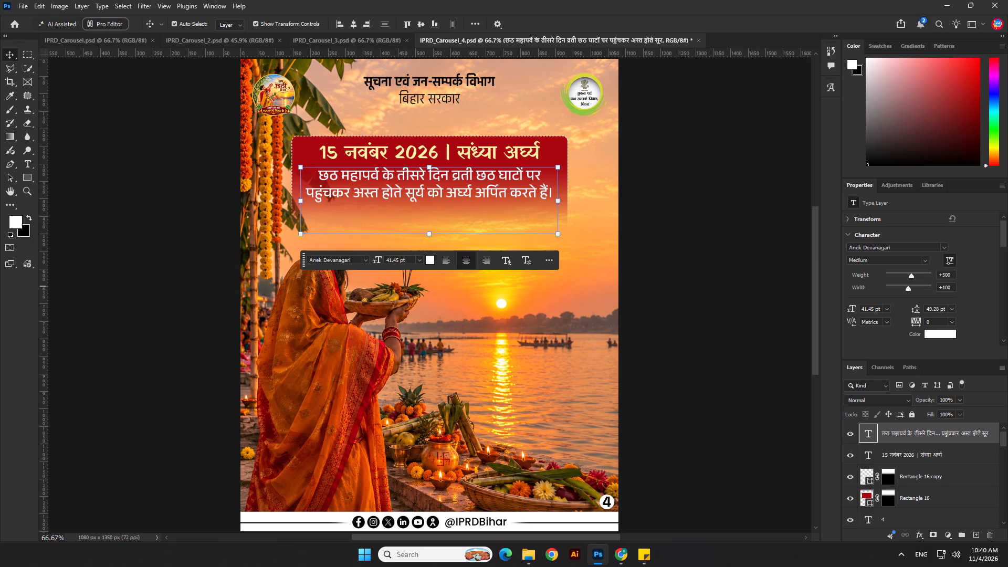
left_click_drag(873, 307, 816, 300)
type("40")
key("Return")
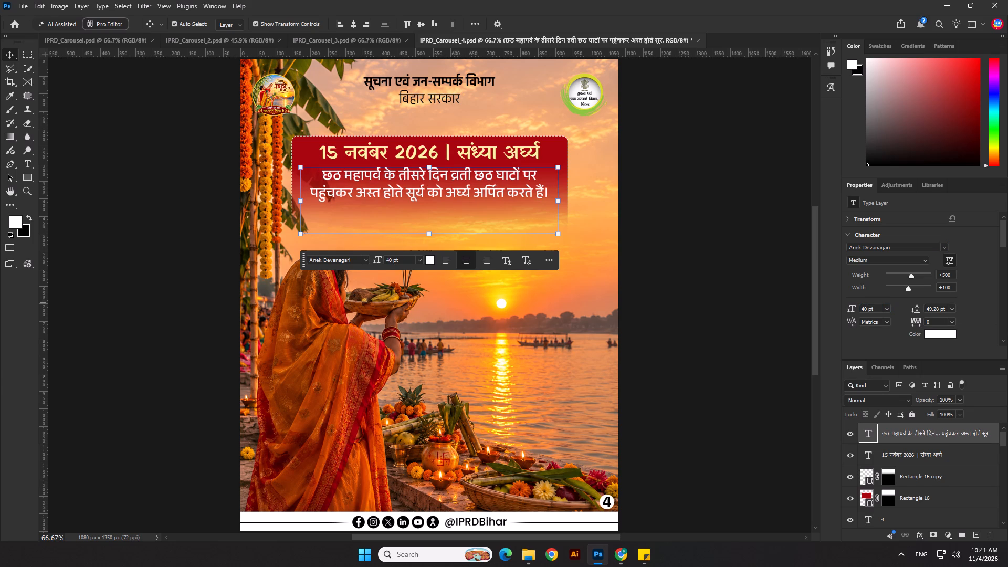
Nudge the fourth slide's body paragraph slightly down from its heading and save the document.
key("Down")
key("Down")
left_click(721, 280)
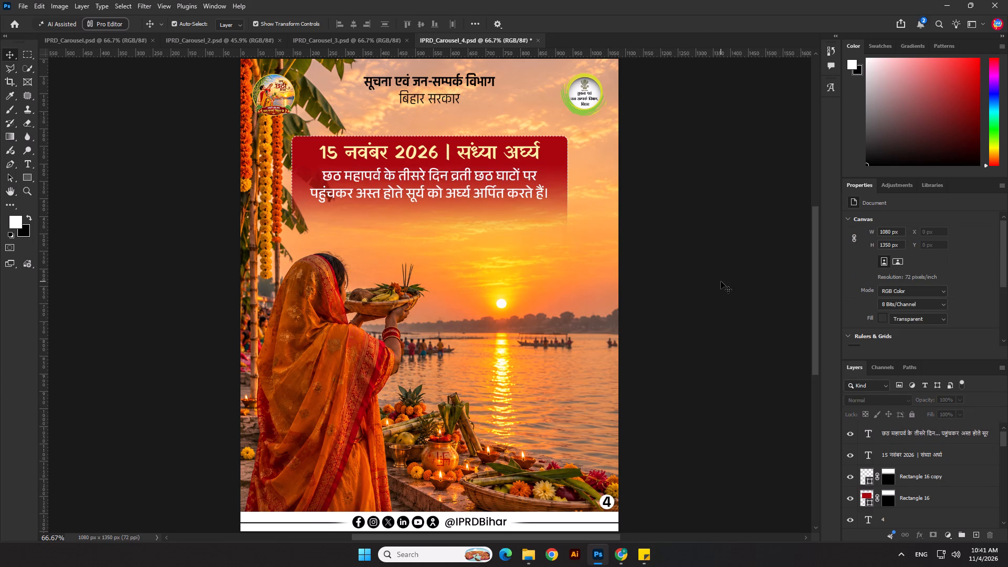
key("ctrl+s")
Centre the fourth slide's body paragraph horizontally and save the document.
left_click(445, 185)
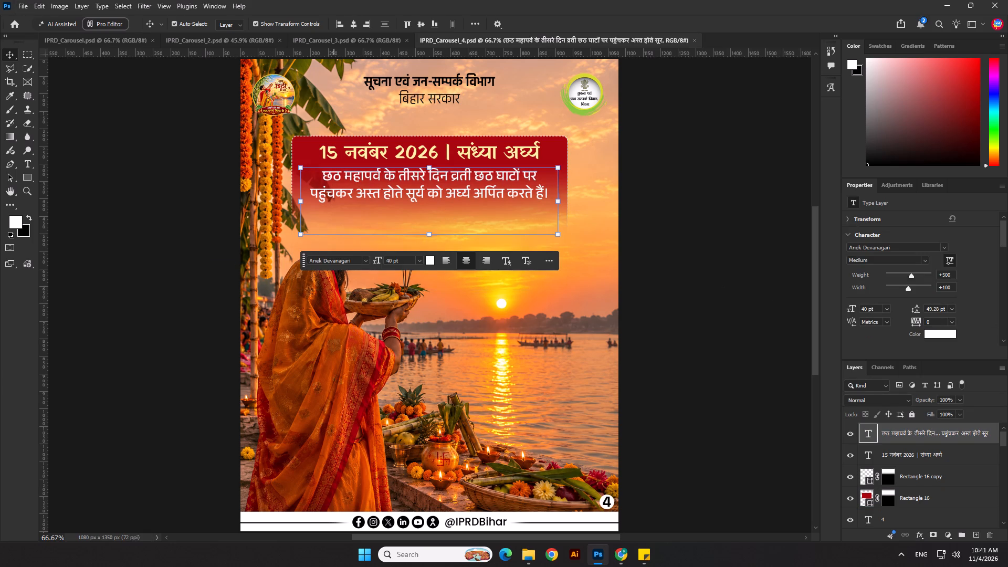
left_click(352, 24)
left_click(162, 167)
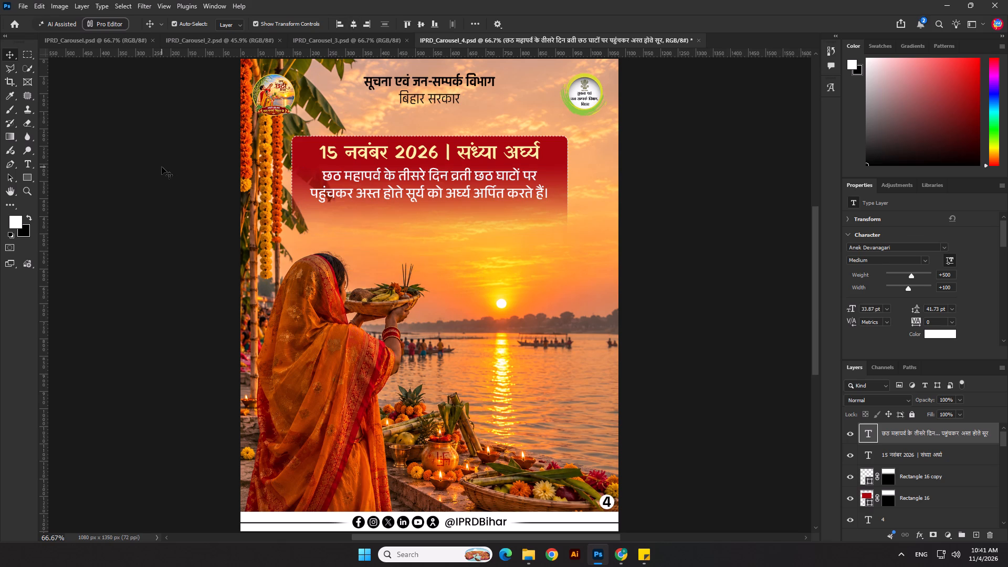
key("ctrl+s")
Save a PNG copy of the fourth slide, replacing the existing IPRD_Carousel_4 copy.png with the default PNG options.
left_click(24, 5)
left_click(54, 139)
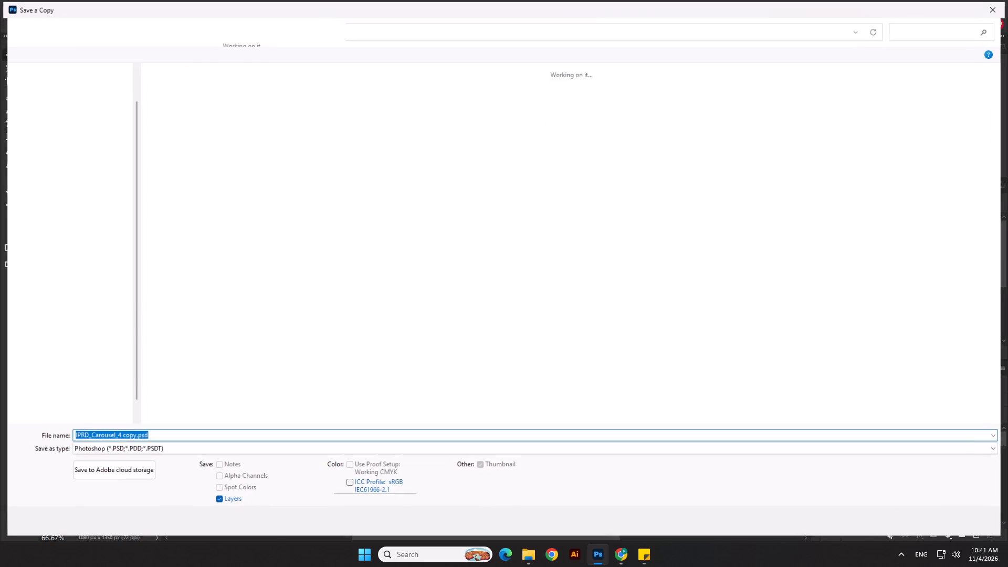
left_click(134, 454)
left_click(114, 382)
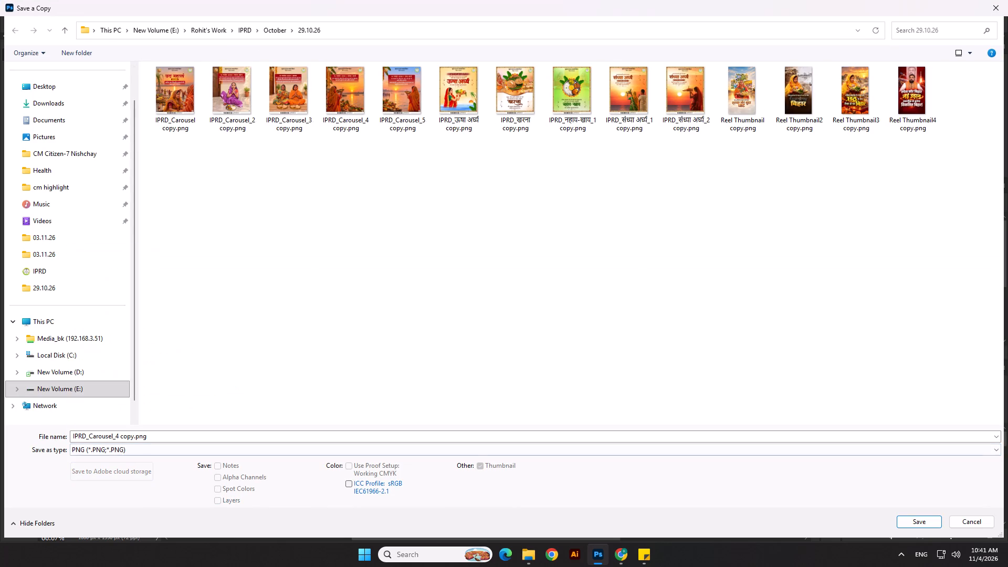
left_click(929, 517)
left_click(539, 272)
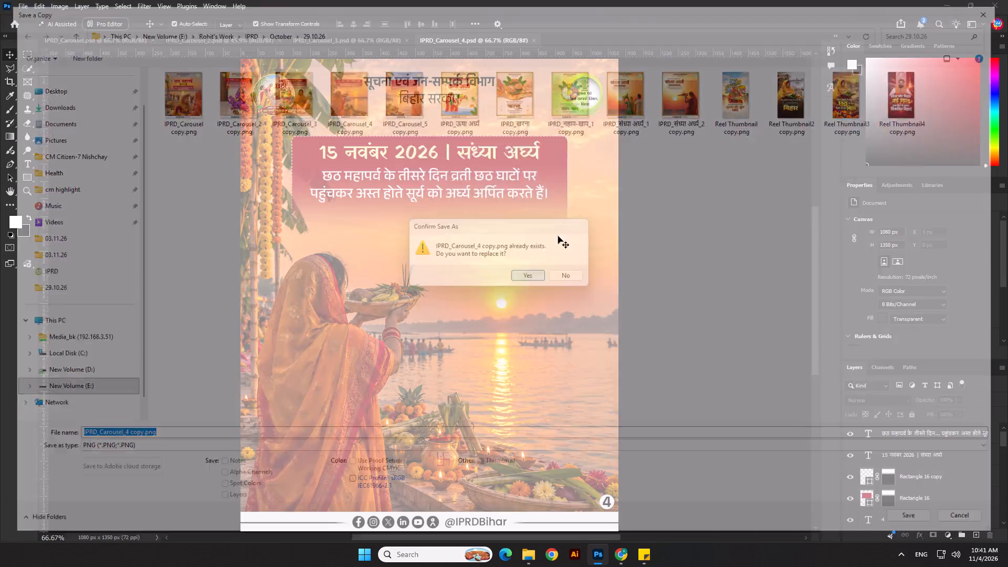
left_click(580, 165)
left_click(679, 295)
Switch to the 29.10.26 folder in File Explorer and open IPRD_Carousel_5.psd.
key("alt+Tab")
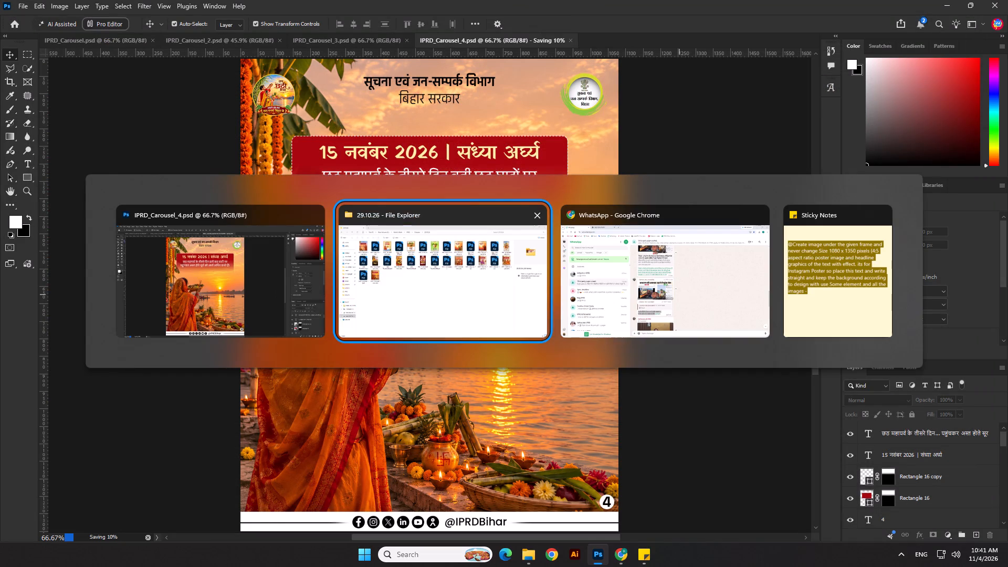
left_click(481, 334, "alt")
left_click(468, 340)
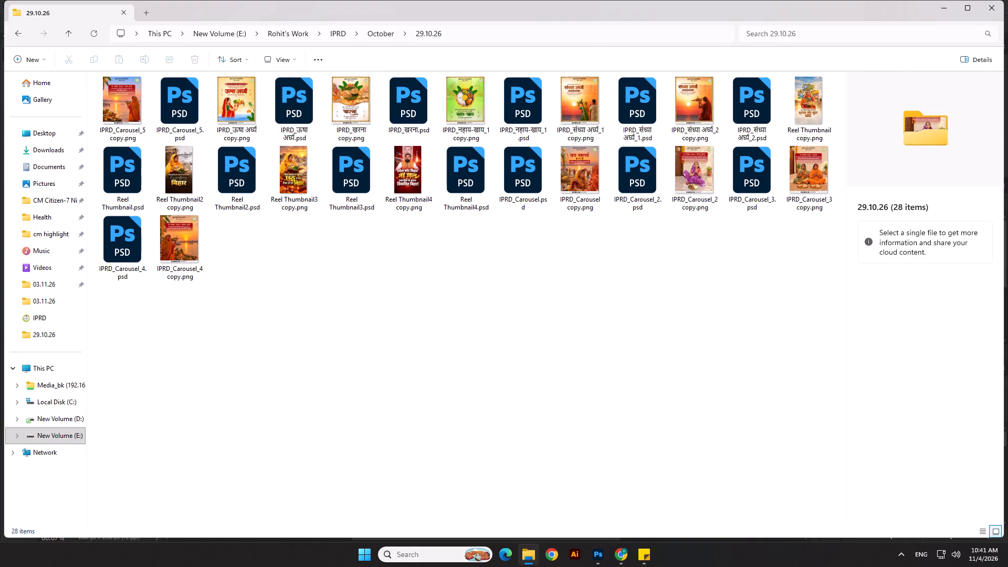
left_click(408, 350)
double_click(169, 103)
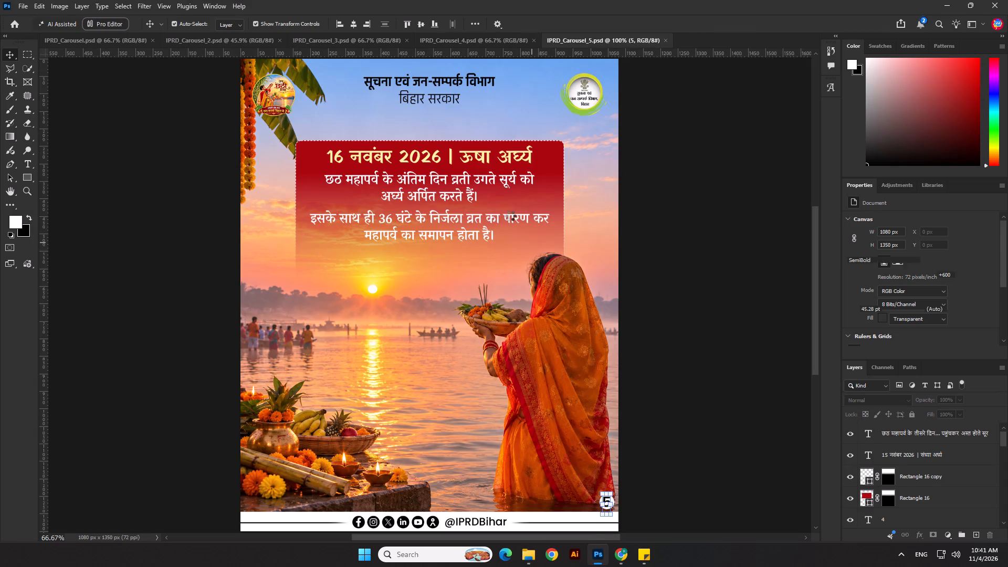
Set both white body paragraphs under the 16 नवंबर 2026 | ऊषा अर्घ्य heading to Anek Devanagari Medium at 40 pt.
left_click(466, 180)
left_click(460, 217, "shift")
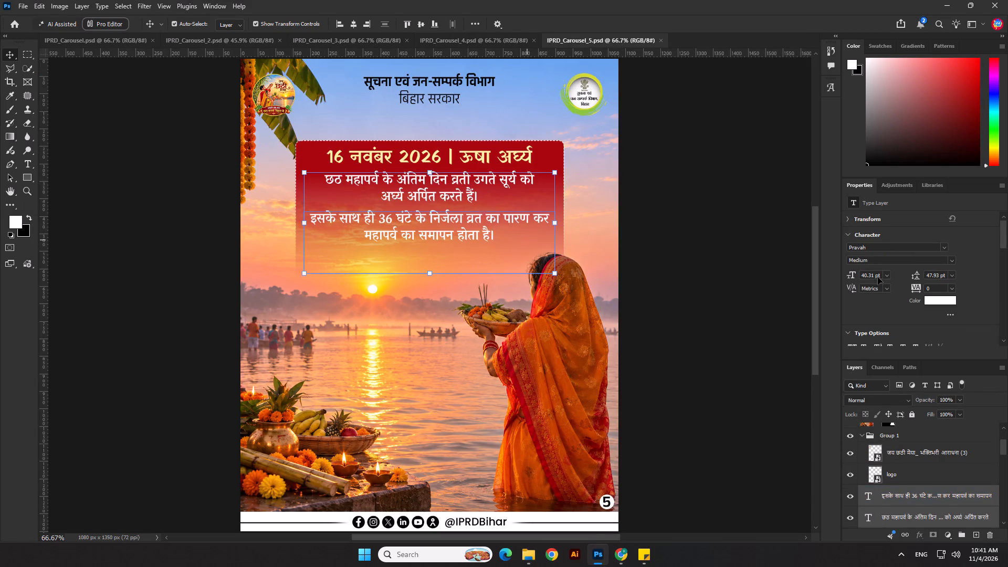
left_click(873, 249)
type("anek")
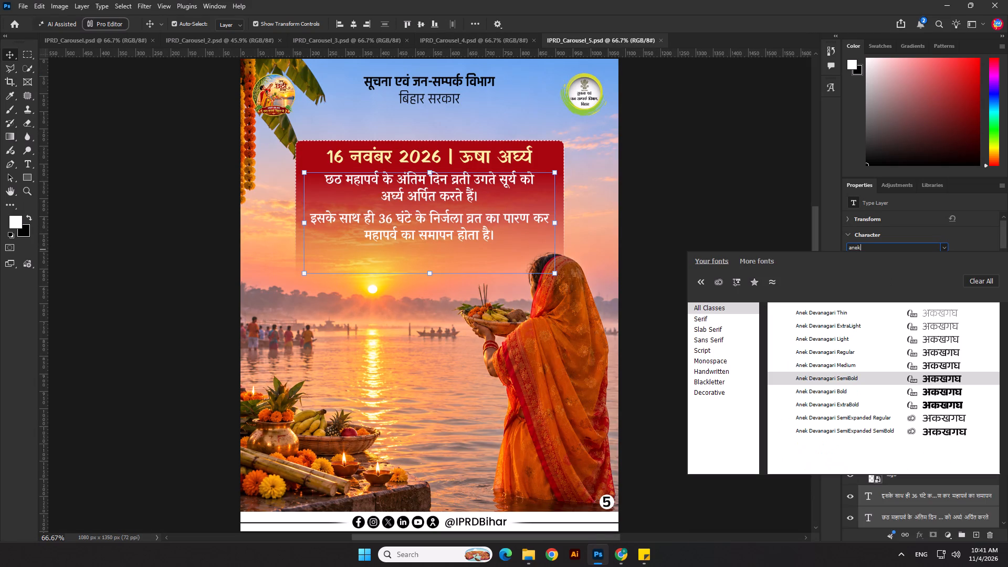
left_click(942, 365)
left_click_drag(876, 309, 849, 311)
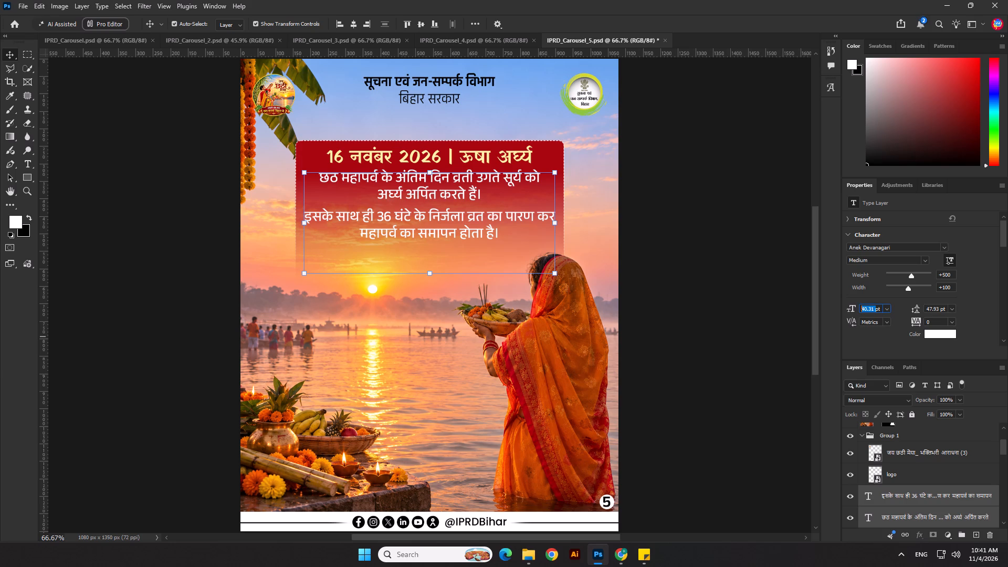
type("40")
key("Return")
left_click(765, 292)
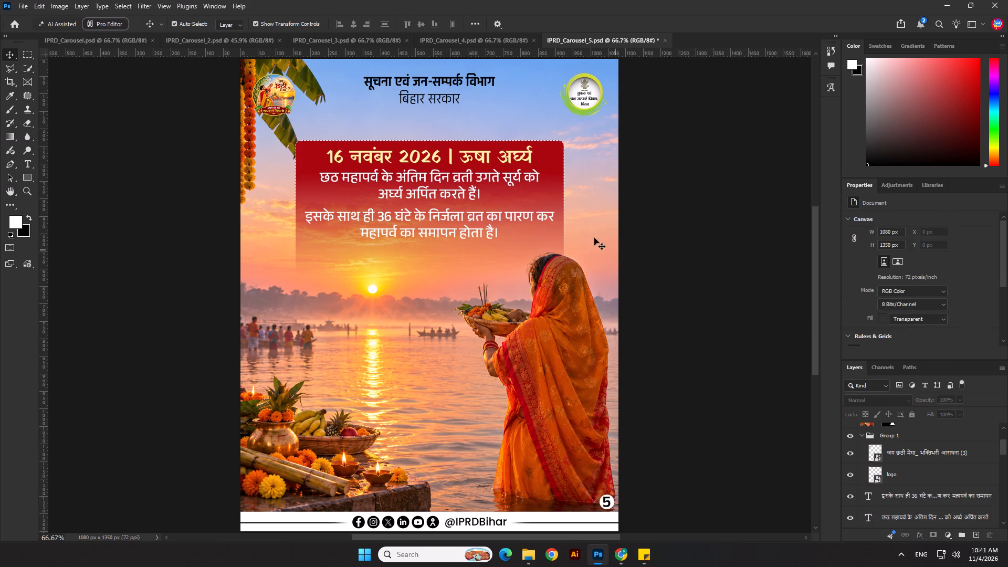
Centre the fifth slide's upper body paragraph horizontally.
left_click(475, 187)
key("Right")
key("Right")
key("Right")
key("Right")
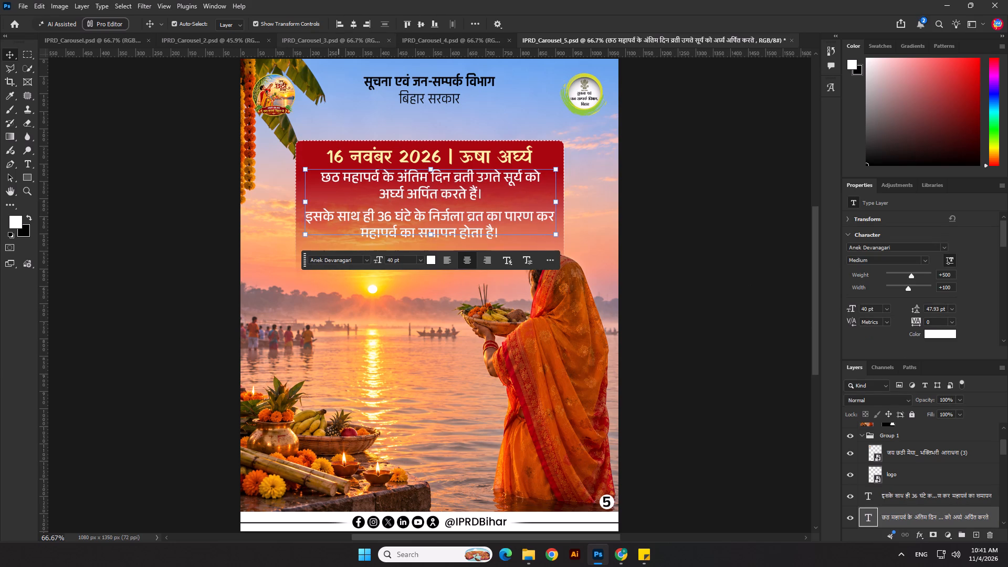
left_click(354, 23)
Nudge the fifth slide's upper body paragraph slightly down from the heading.
key("Down")
key("Down")
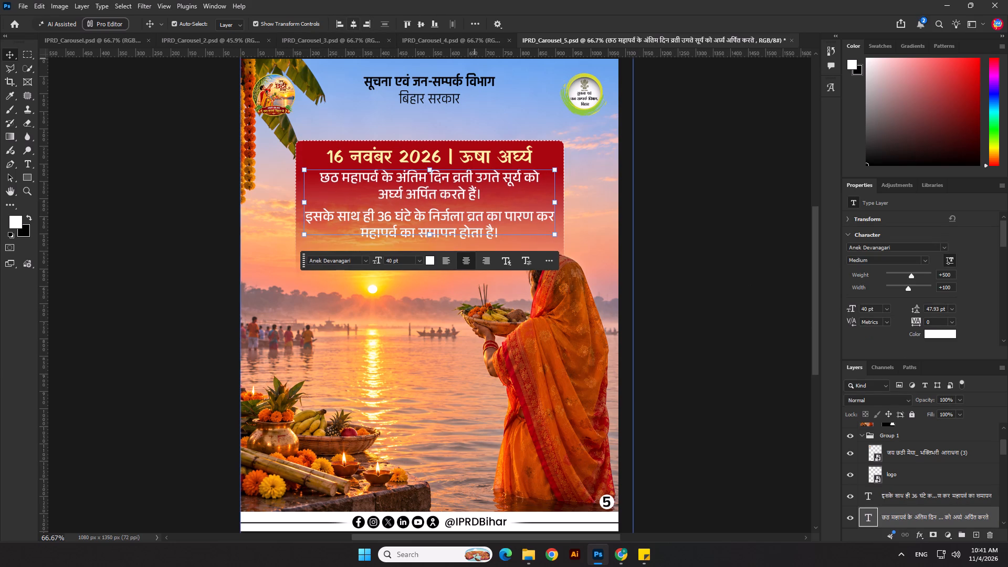
key("Down")
key("Down")
key("Down")
key("Down")
left_click(705, 194)
Nudge the fifth slide's lower body paragraph slightly down to keep its gap below the upper one.
left_click(411, 225)
key("Down")
key("Down")
key("Down")
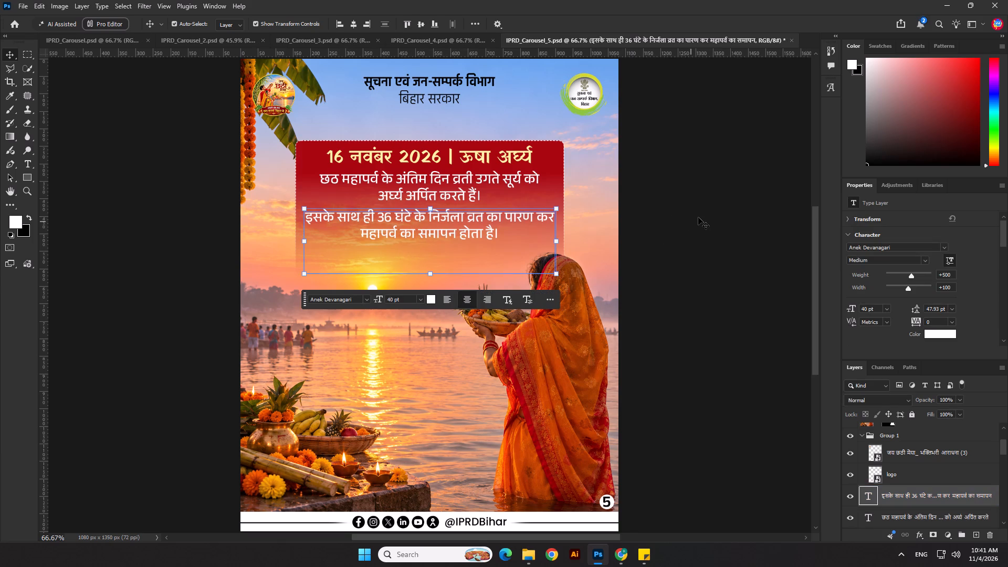
key("Down")
left_click(699, 217)
Align the fifth slide's two white body paragraphs by their horizontal centres.
left_click(479, 224)
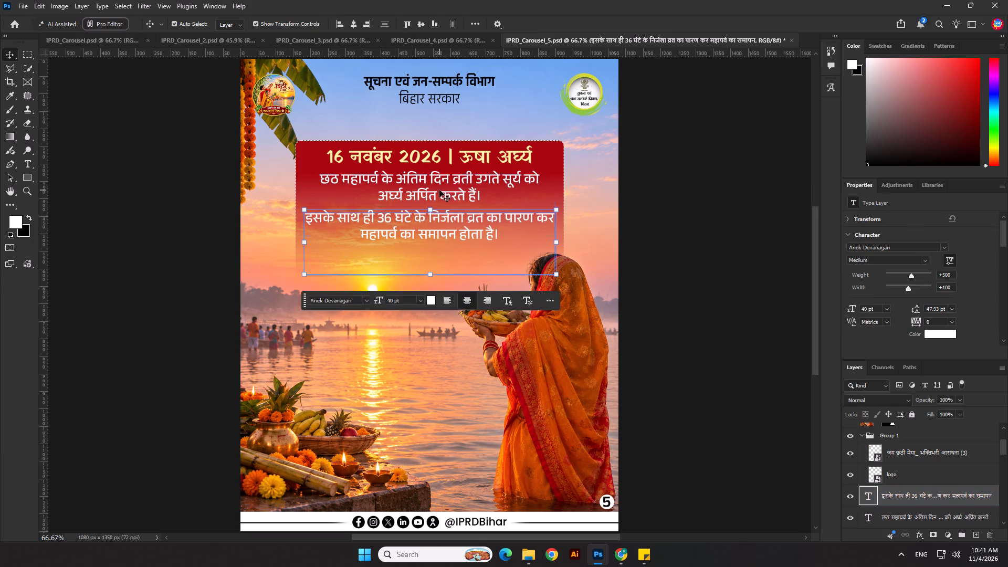
left_click(439, 190, "shift")
double_click(353, 24)
left_click(193, 142)
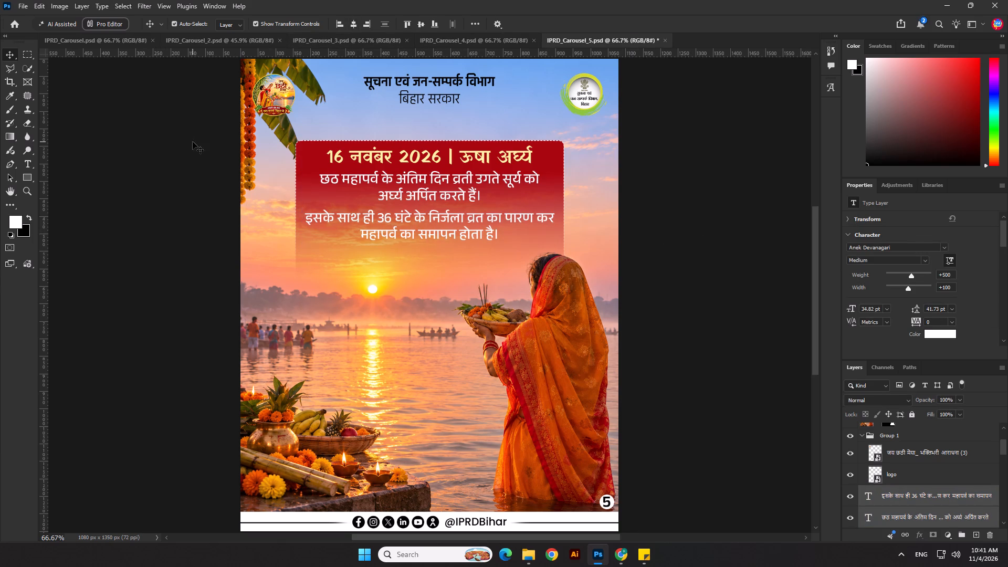
Save the fifth slide and export a PNG copy, replacing the existing IPRD_Carousel_5 copy.png.
key("ctrl+s")
left_click(19, 7)
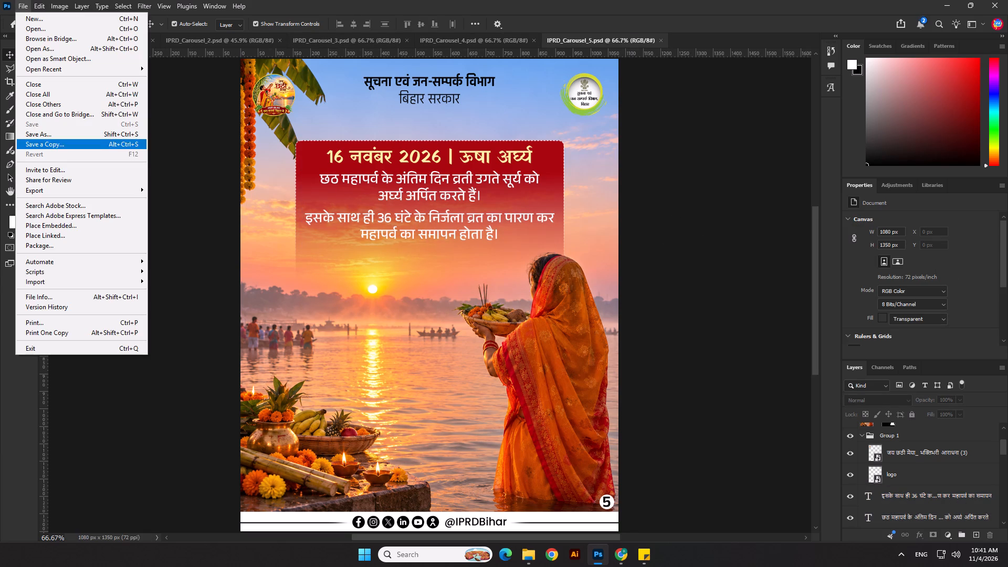
left_click(54, 148)
left_click(169, 450)
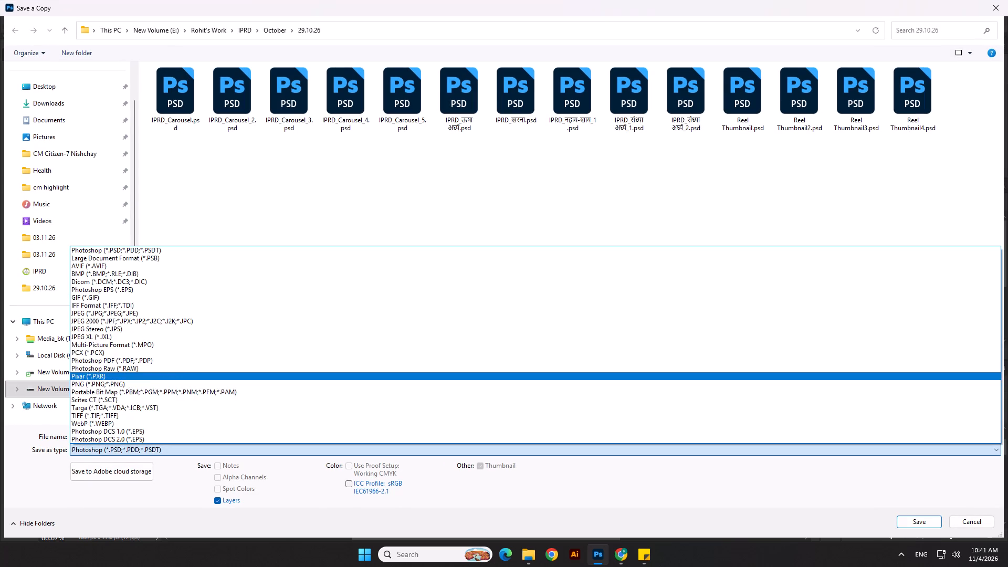
left_click(144, 382)
left_click(921, 522)
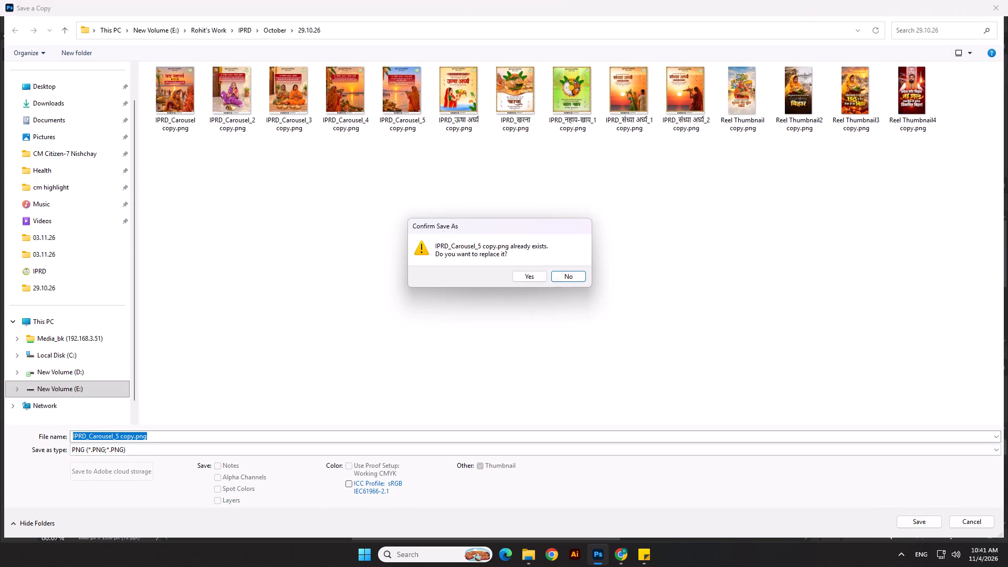
left_click(531, 277)
left_click(559, 167)
left_click(673, 278)
key("ctrl+s")
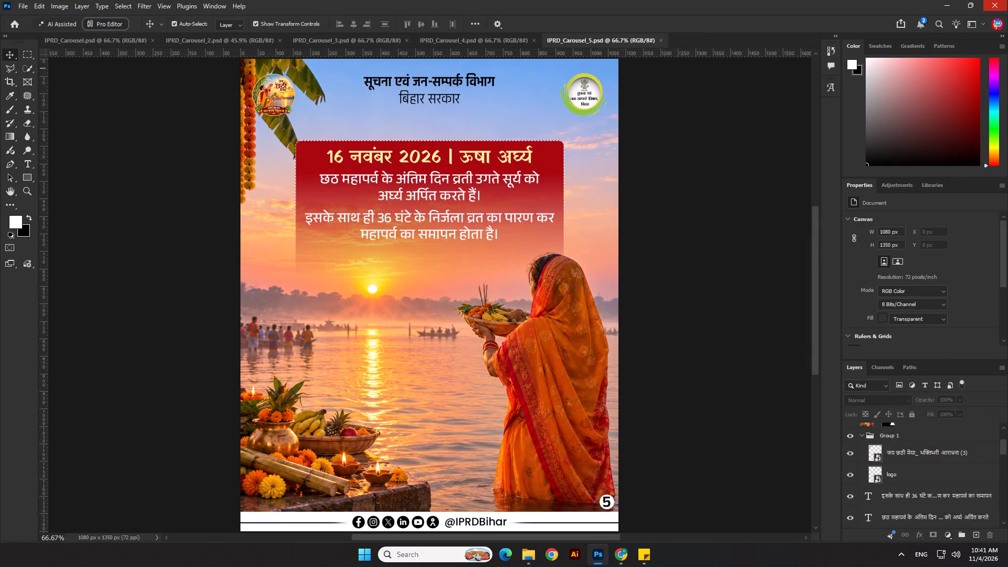
Switch to File Explorer, reload the 29.10.26 folder and examine the exported PNGs of carousel slides 1 to 3.
left_click(949, 1)
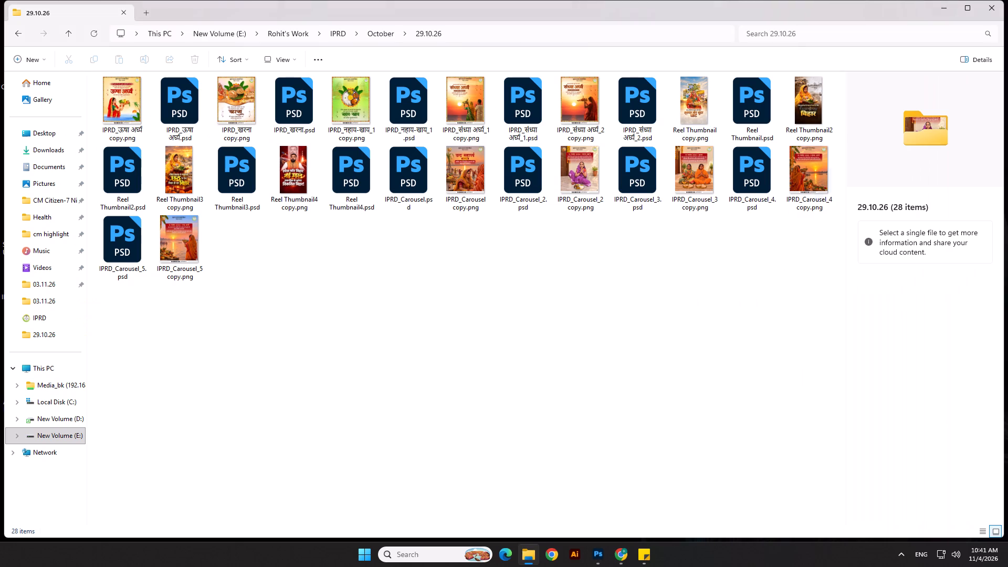
left_click(411, 396)
left_click(34, 329)
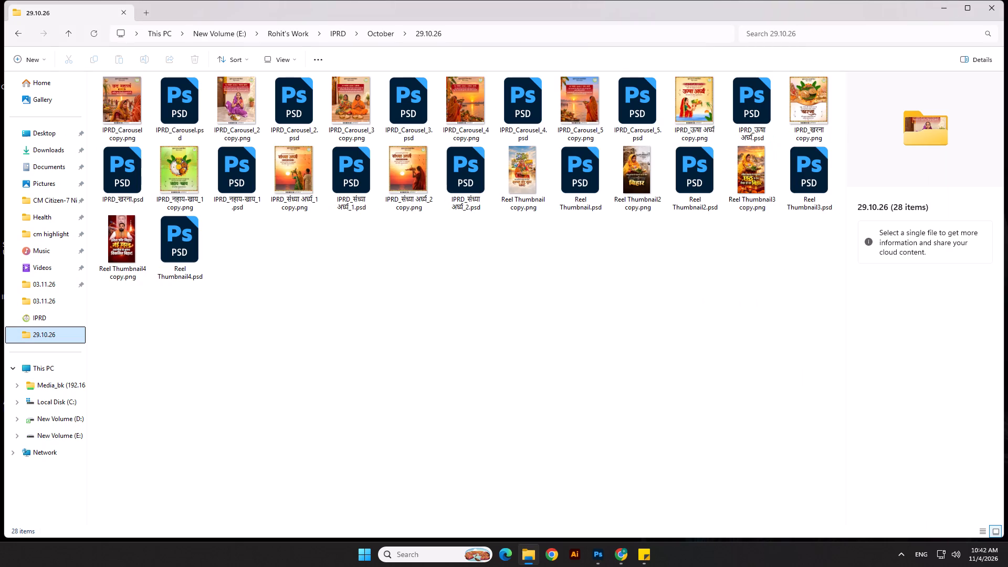
left_click(339, 348)
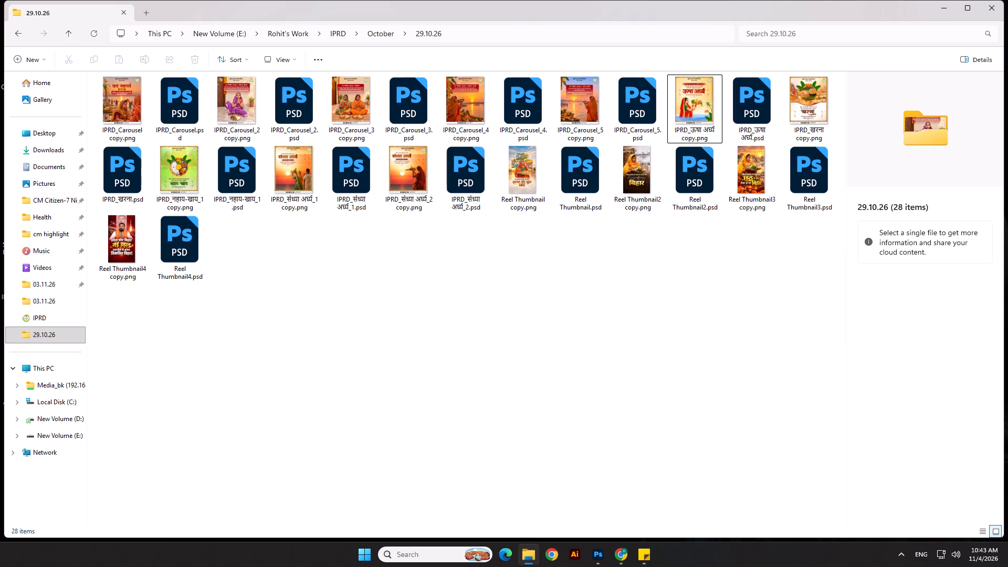
double_click(122, 112)
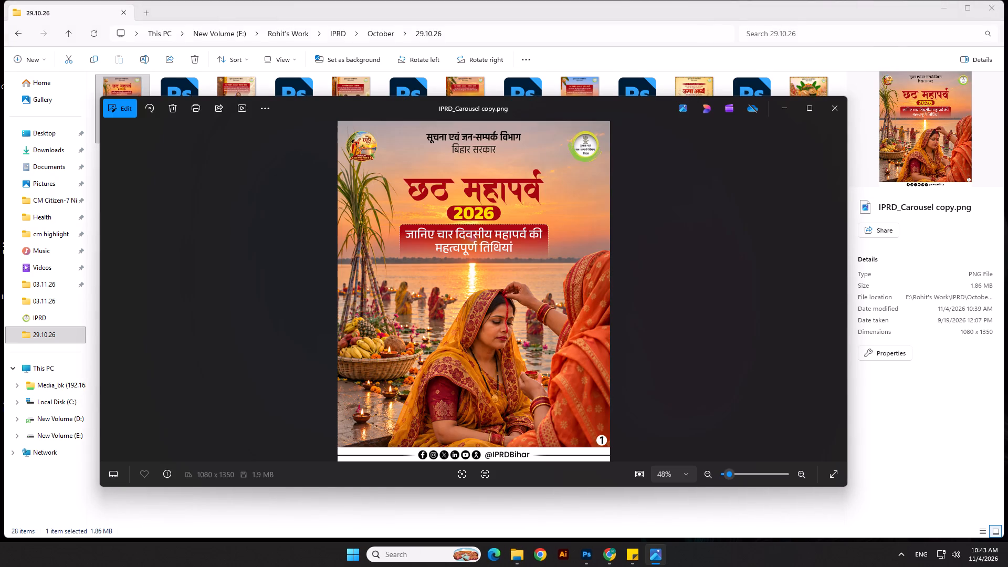
key("Right")
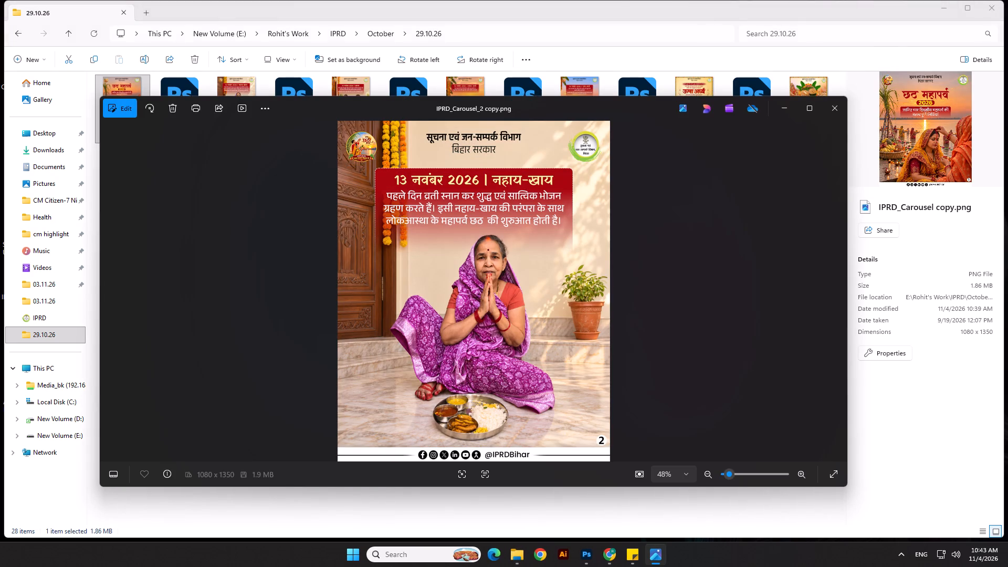
key("Right")
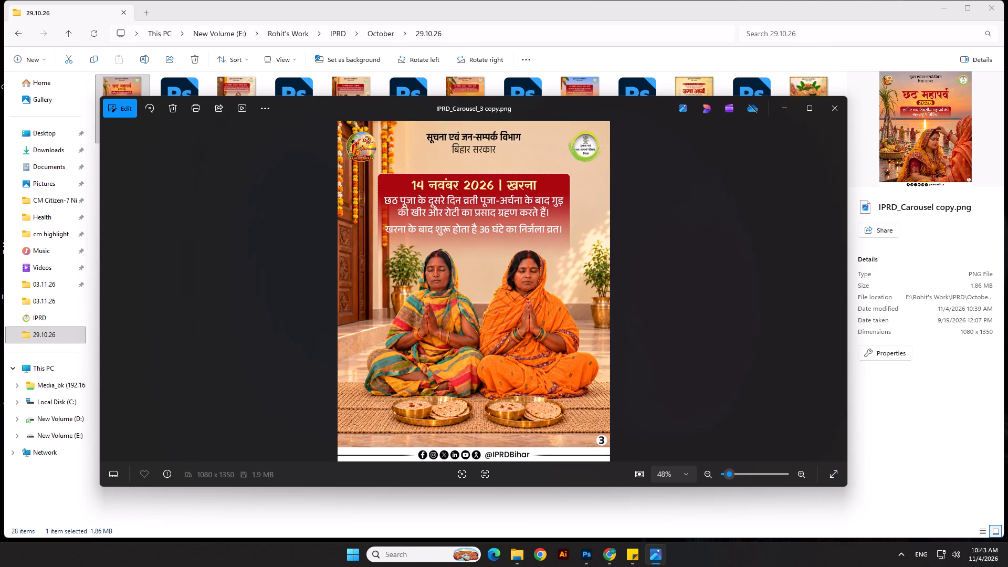
left_click(830, 102)
Return to IPRD_Carousel_3.psd in Photoshop and set the leading of the white body text to 55 pt.
left_click(169, 101)
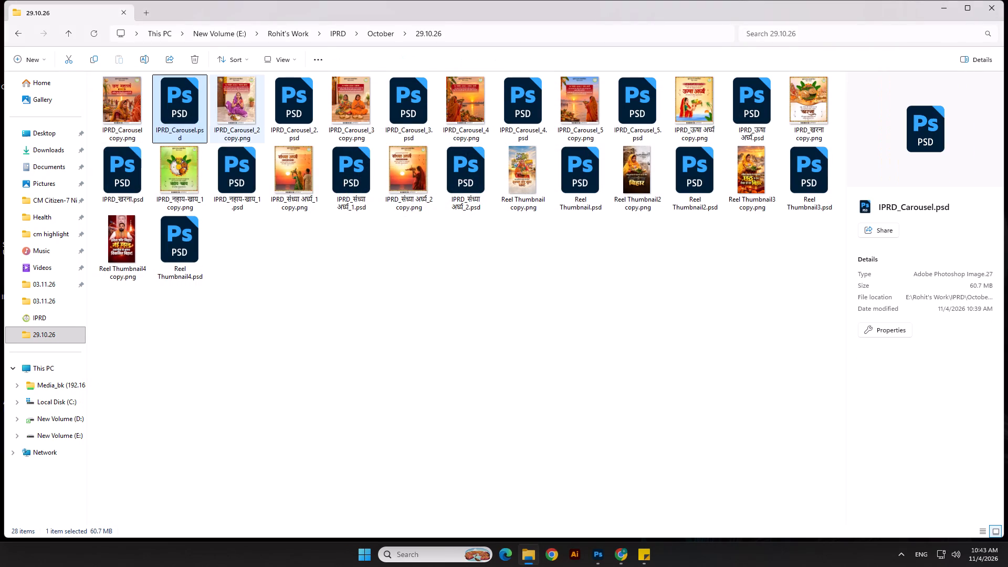
double_click(405, 102)
scroll(457, 200, "up", 2)
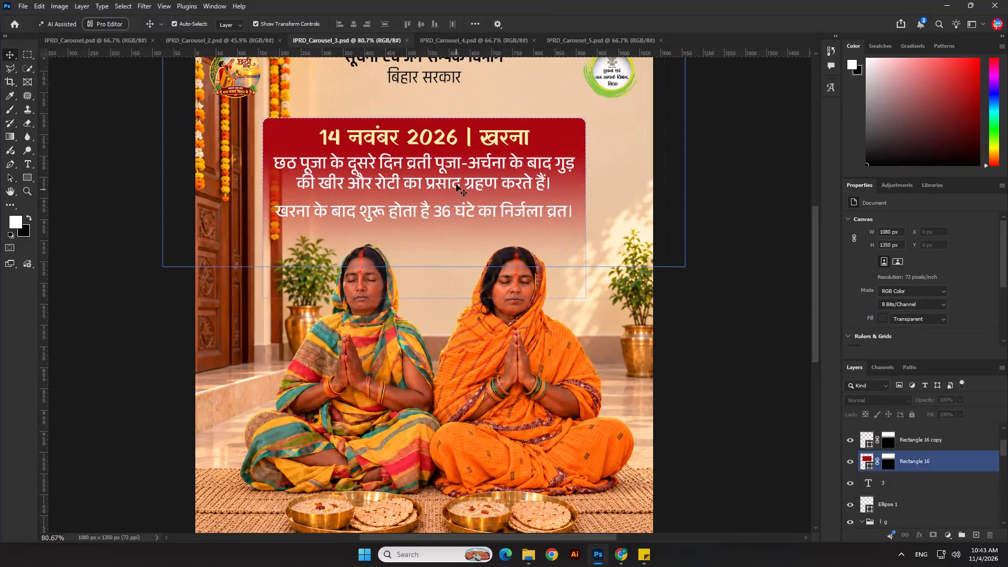
left_click(456, 183)
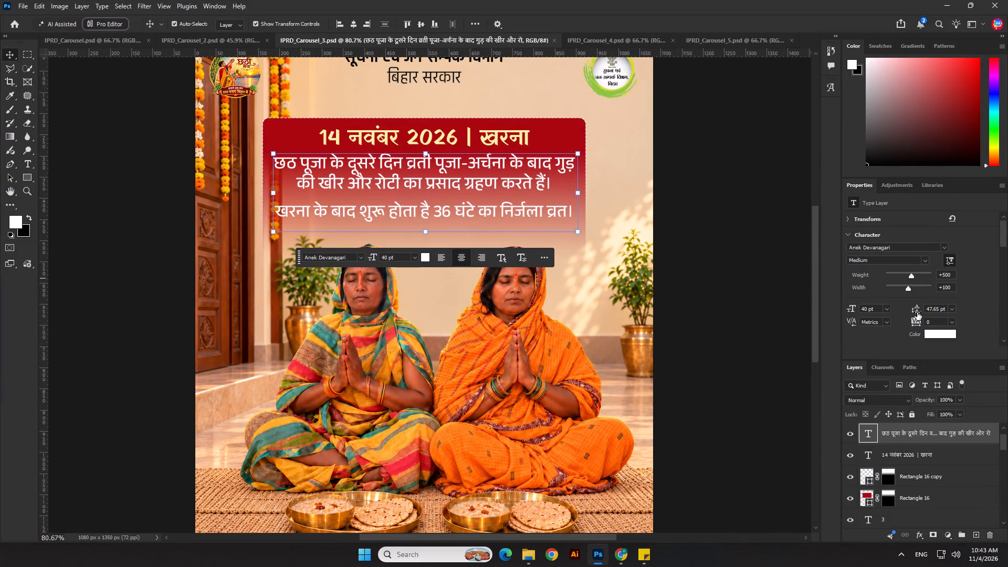
left_click_drag(917, 312, 926, 307)
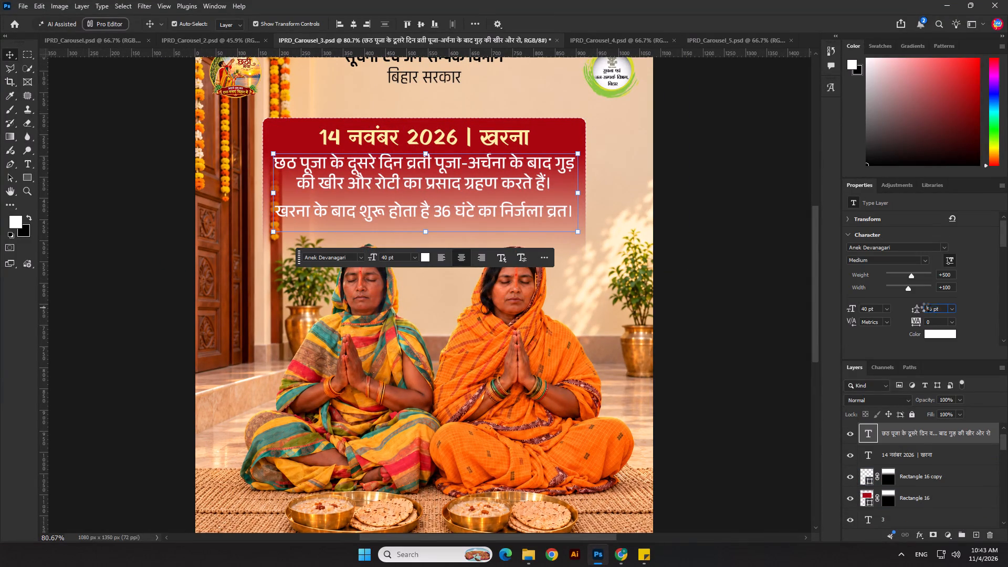
left_click_drag(926, 307, 922, 306)
left_click_drag(940, 308, 910, 311)
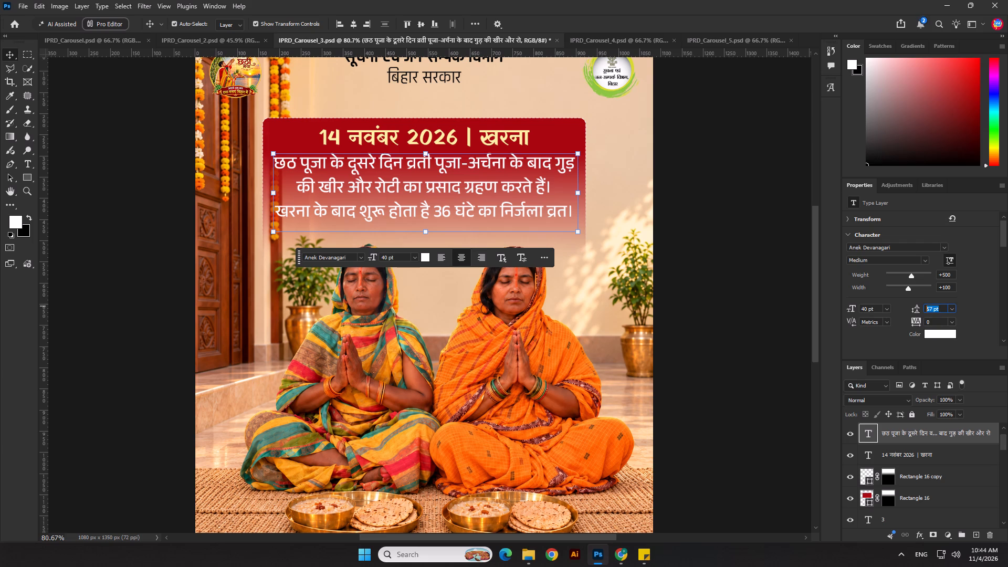
type("55")
key("Return")
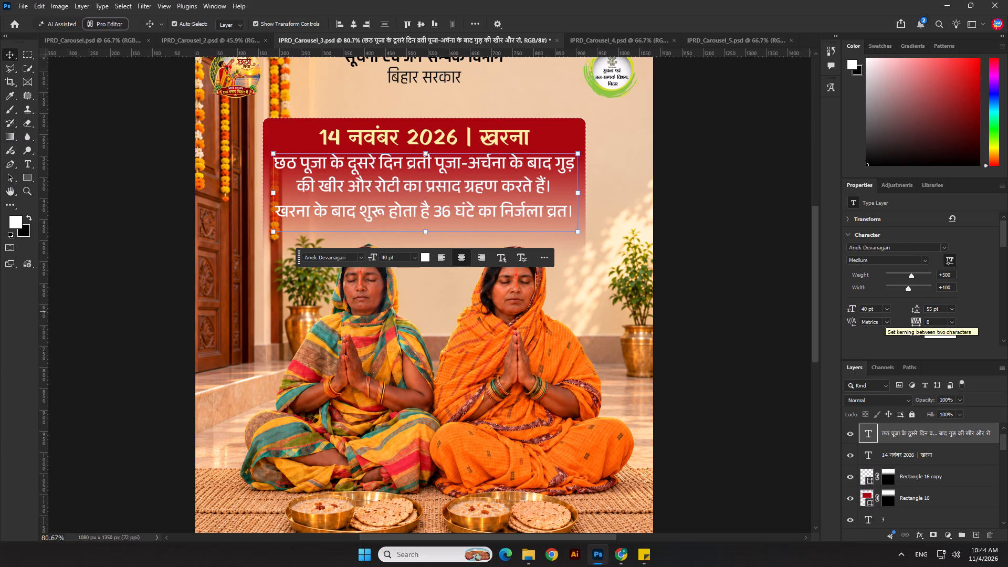
left_click(747, 388)
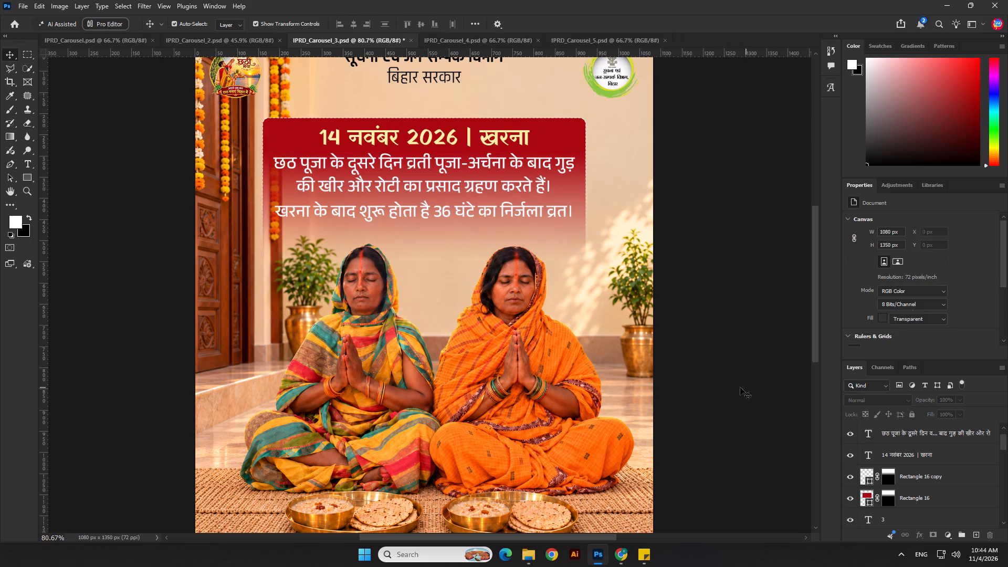
Save the third slide and export a PNG copy, replacing the existing IPRD_Carousel_3 copy.png.
key("ctrl+s")
left_click(29, 9)
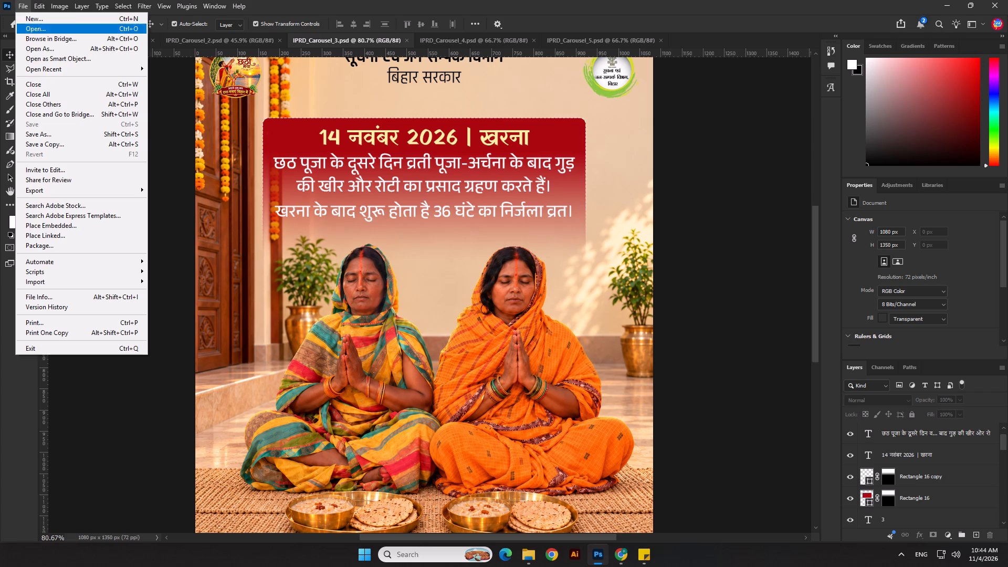
left_click(64, 144)
left_click(133, 454)
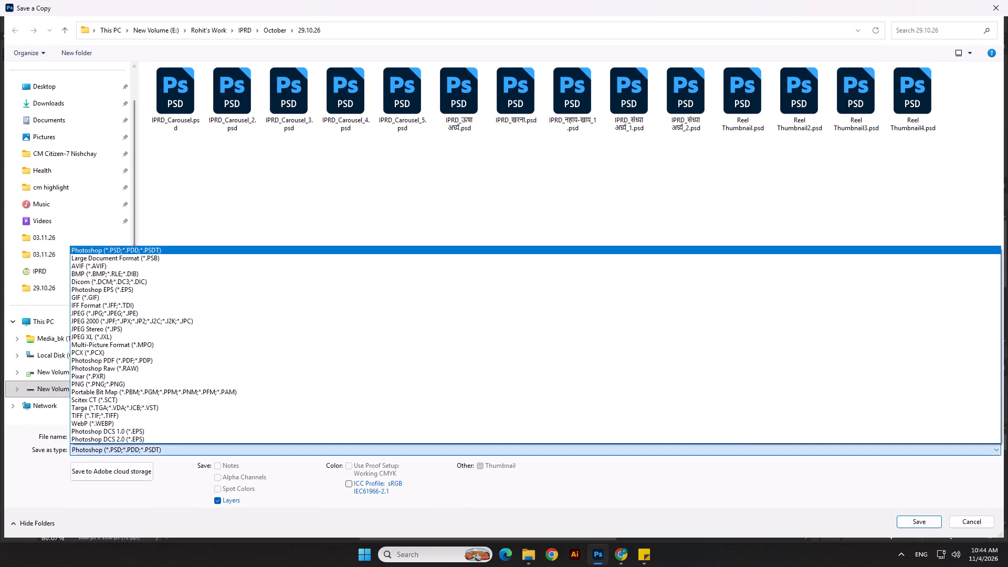
left_click(118, 385)
left_click(929, 517)
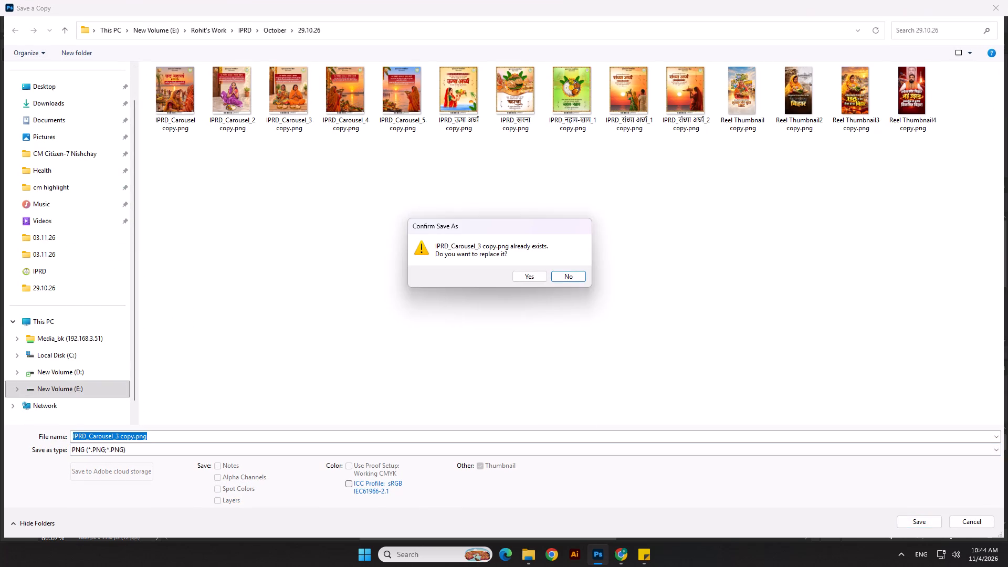
left_click(535, 280)
left_click(555, 166)
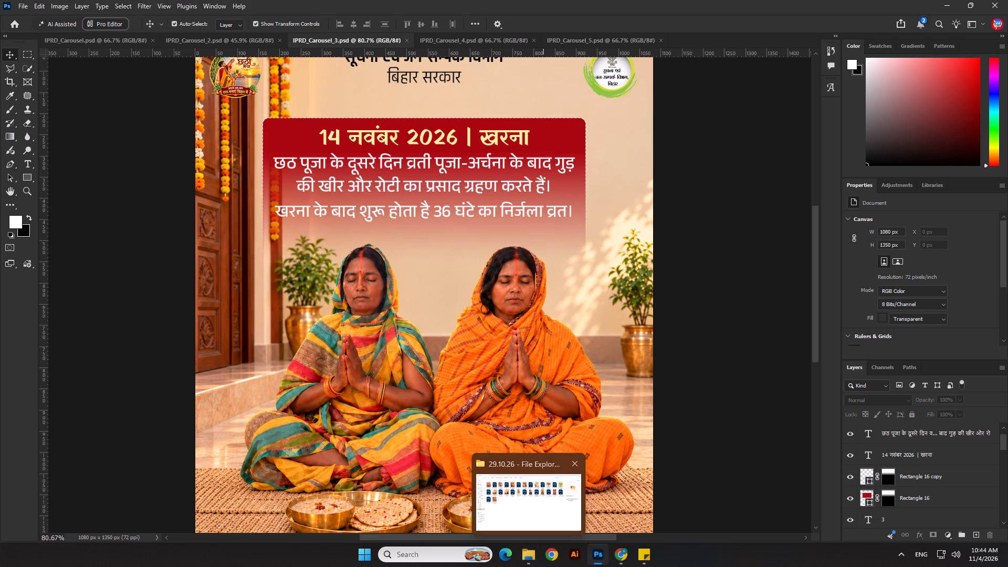
Check the exported IPRD_Carousel_4 copy.png from File Explorer and bring up IPRD_Carousel_4.psd in Photoshop.
left_click(488, 506)
double_click(359, 117)
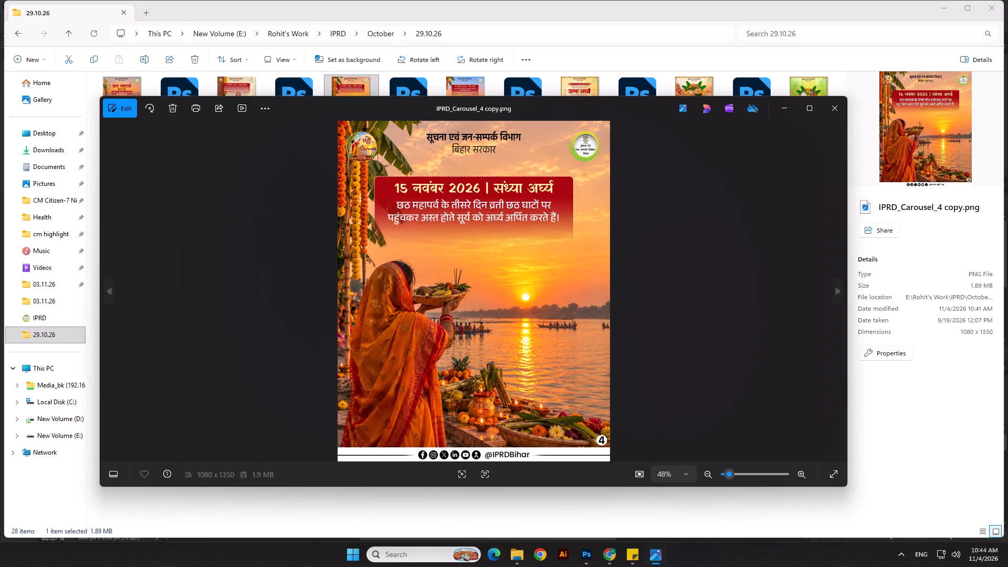
scroll(542, 202, "up", 5)
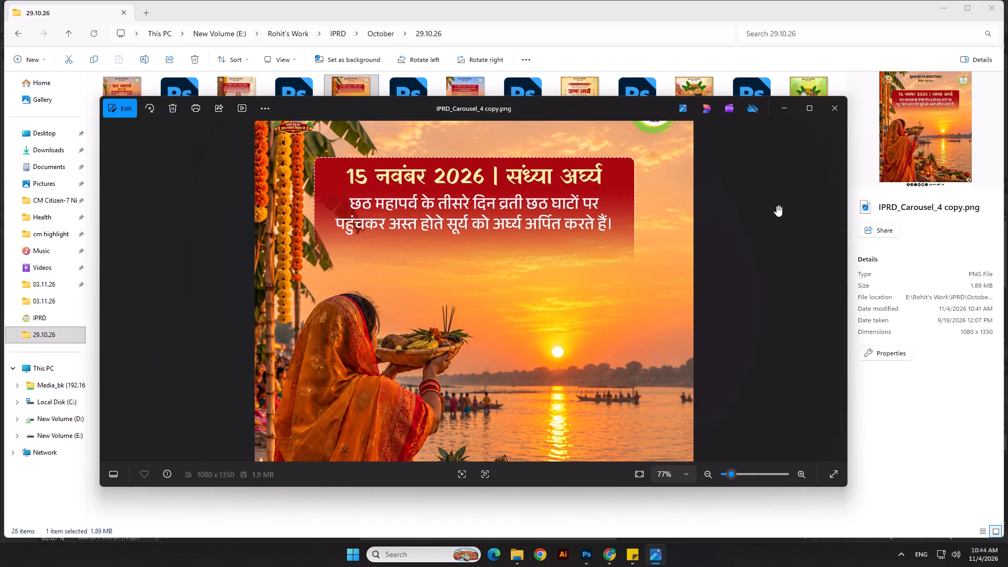
left_click(832, 111)
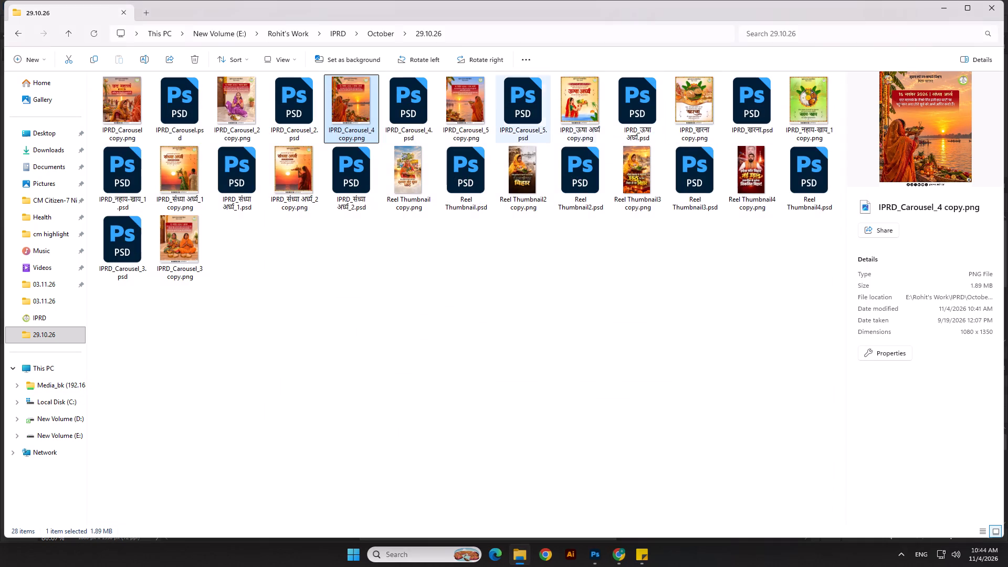
double_click(408, 112)
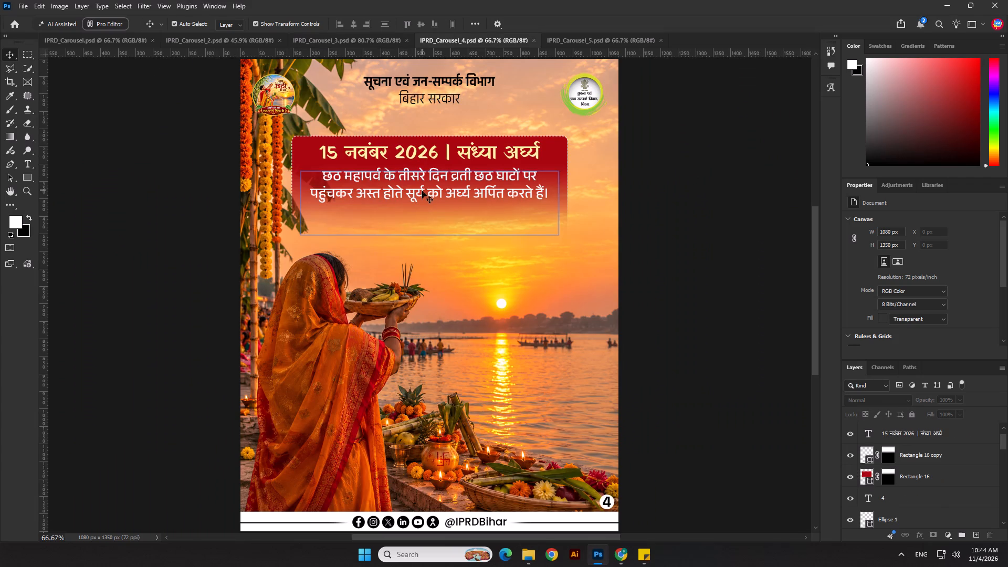
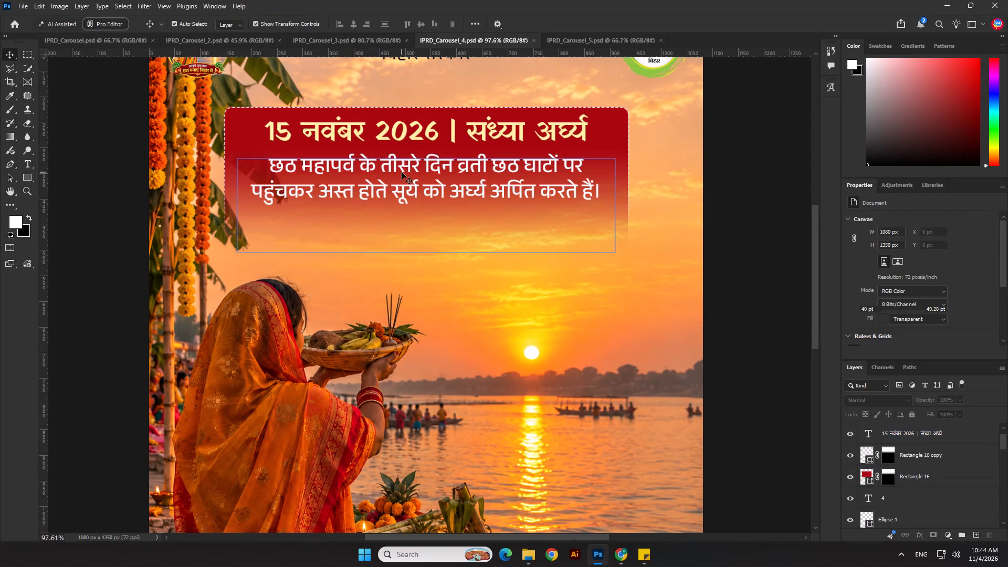
Replace the sentence ending after पहुंचकर with the pasted "अस्ताचलगामी भगवान भास्कर को अर्घ्य अर्पित करते हैं।" and centre the text block horizontally.
left_click(425, 192)
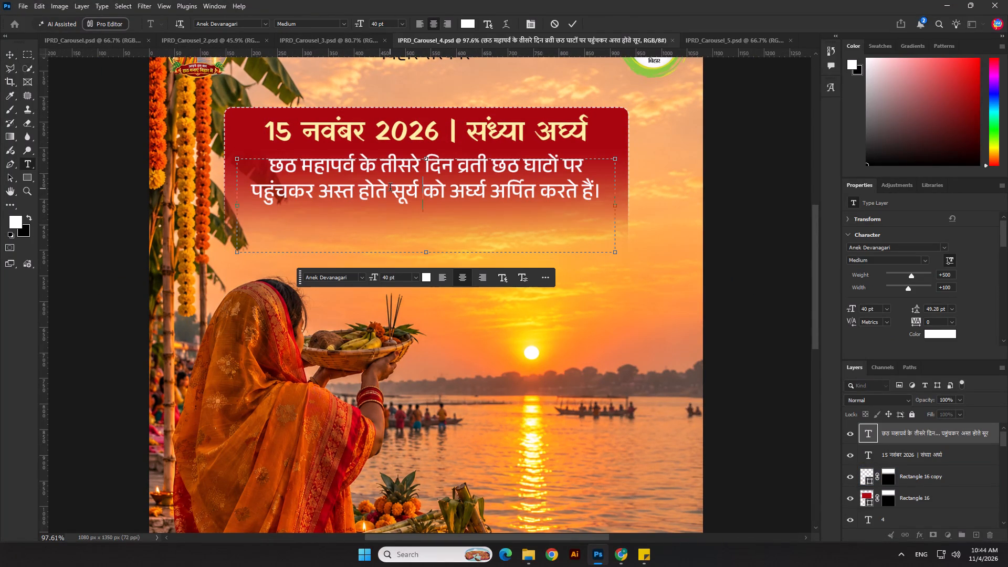
left_click(321, 195)
key("ctrl+v")
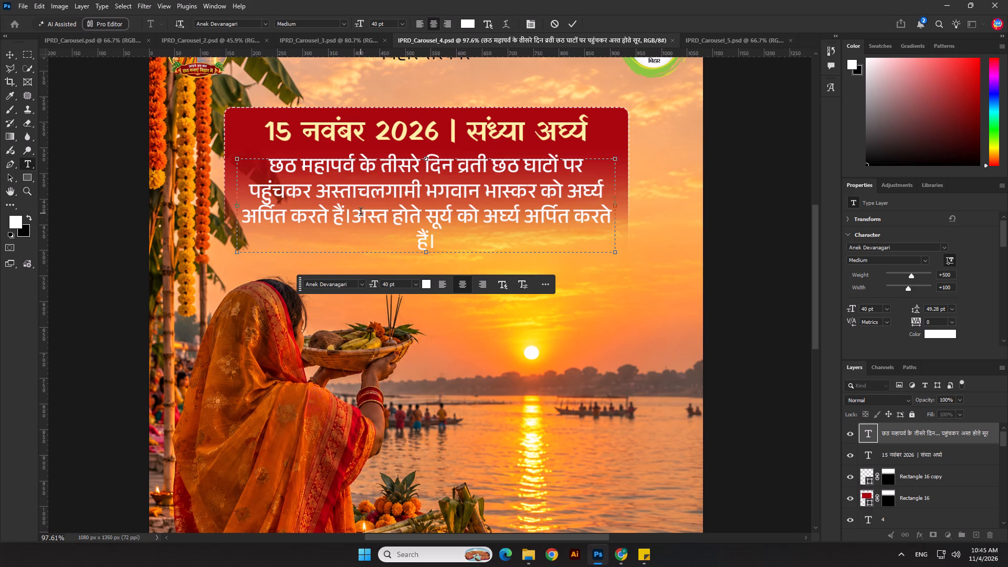
left_click_drag(354, 214, 472, 249)
key("BackSpace")
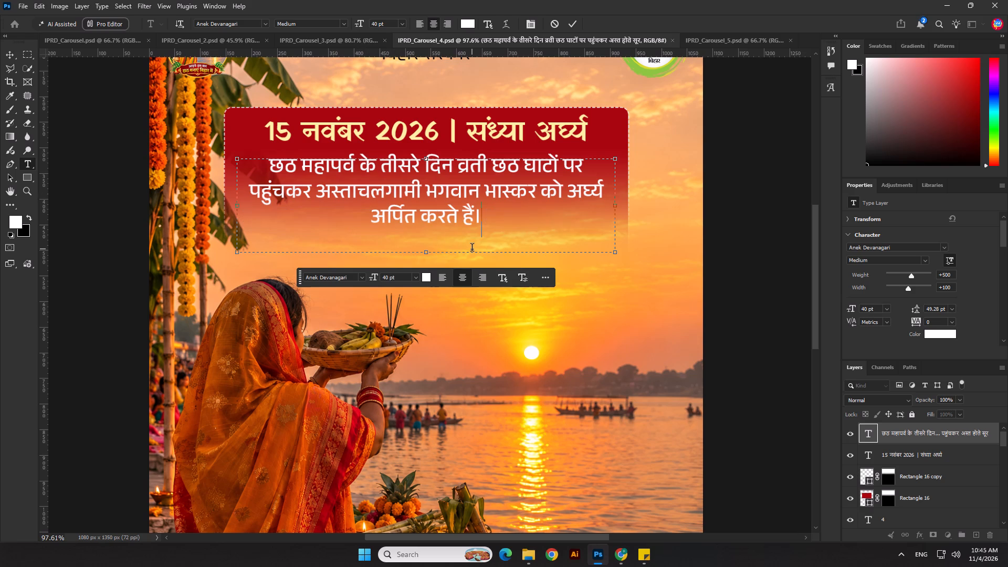
key("BackSpace")
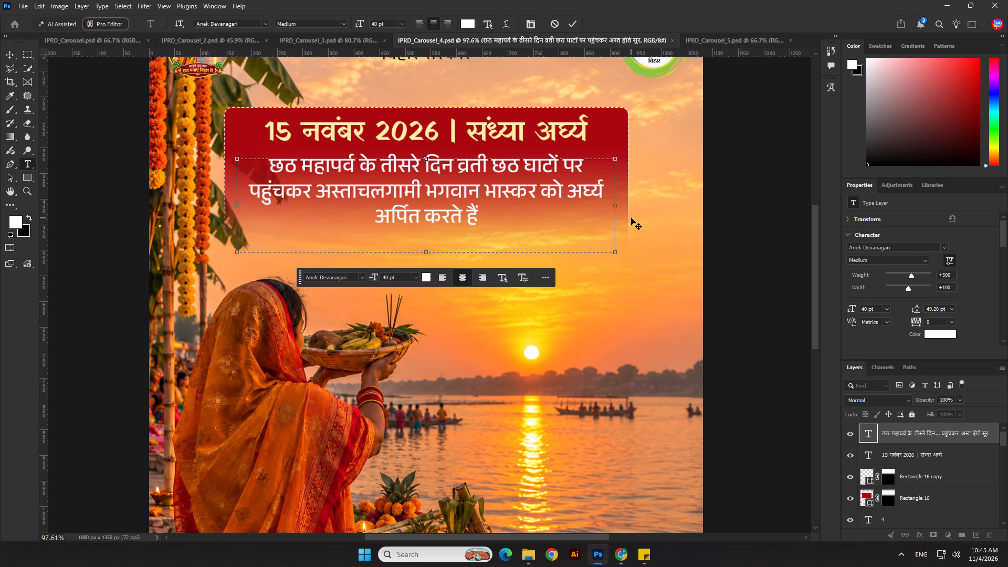
key("ctrl+z")
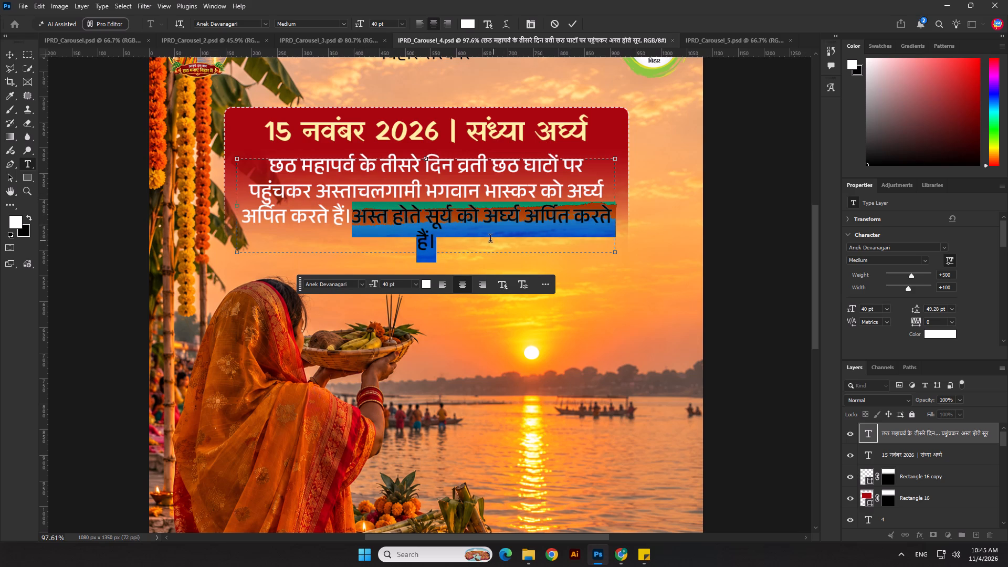
key("BackSpace")
key("BackSpace")
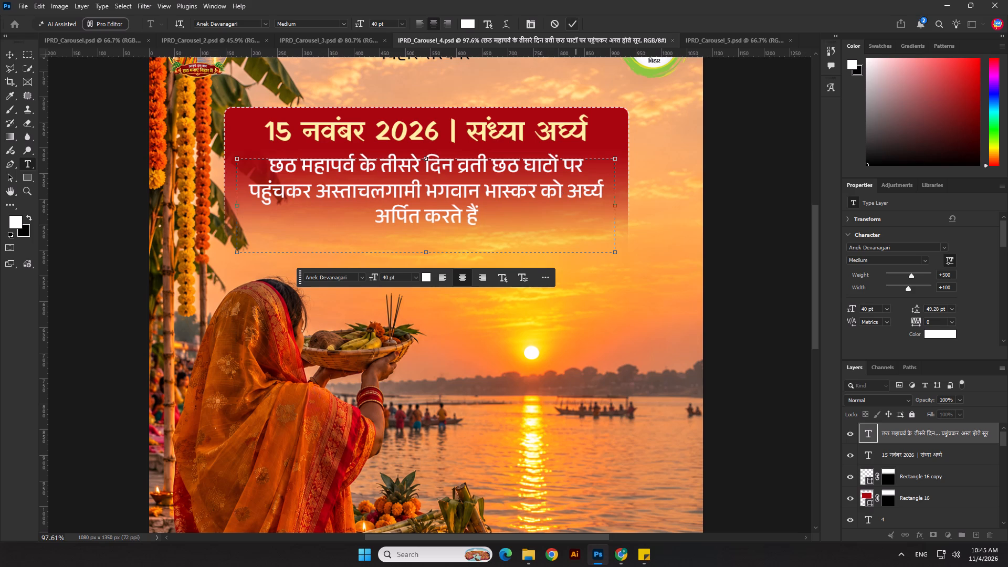
key("ctrl+z")
key("BackSpace")
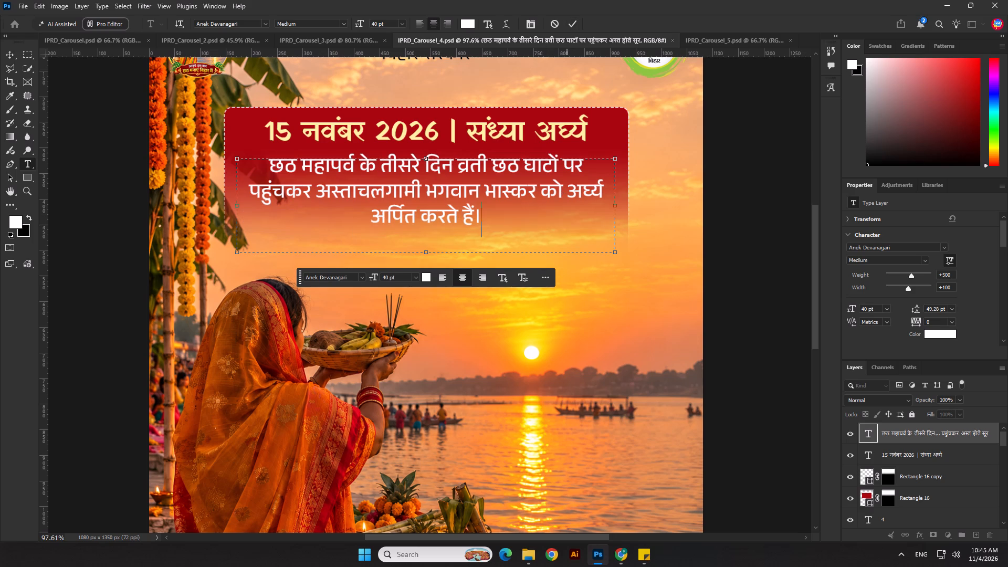
left_click(577, 23)
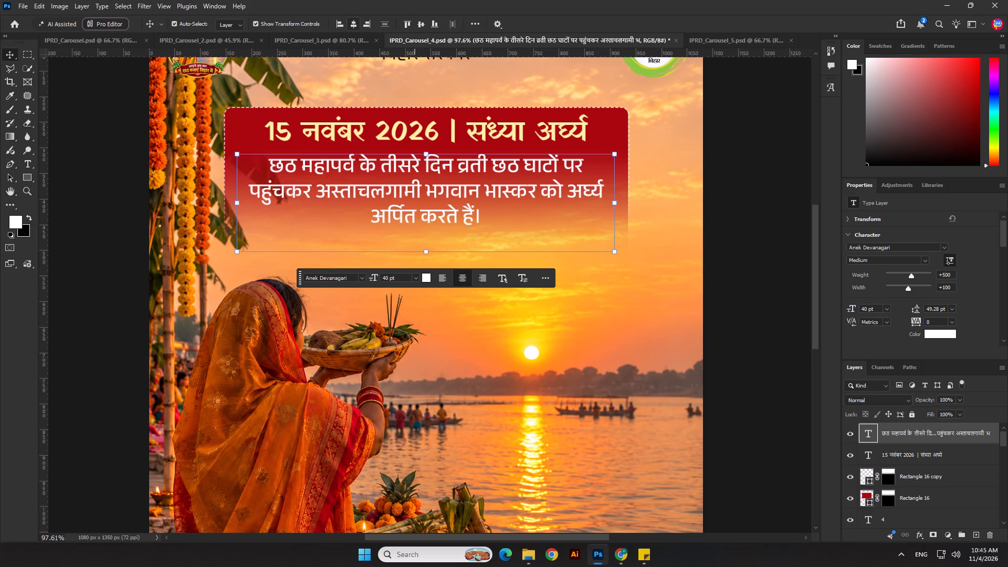
left_click(356, 23)
left_click(723, 225)
Save the fourth slide and export a PNG copy, replacing the existing IPRD_Carousel_4 copy.png with the large file size option.
scroll(722, 225, "down", 5, "ctrl")
key("ctrl+s")
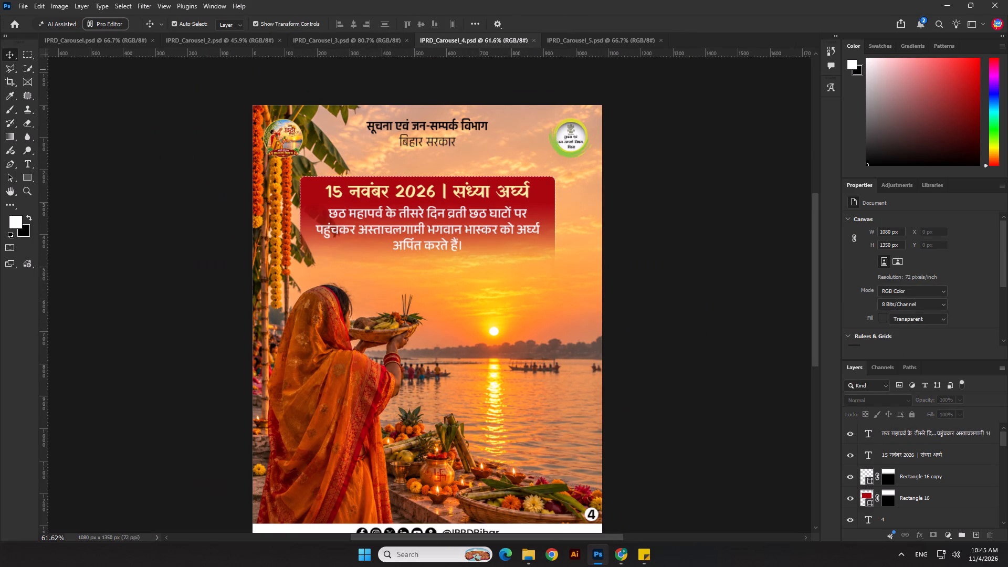
left_click(22, 9)
left_click(52, 144)
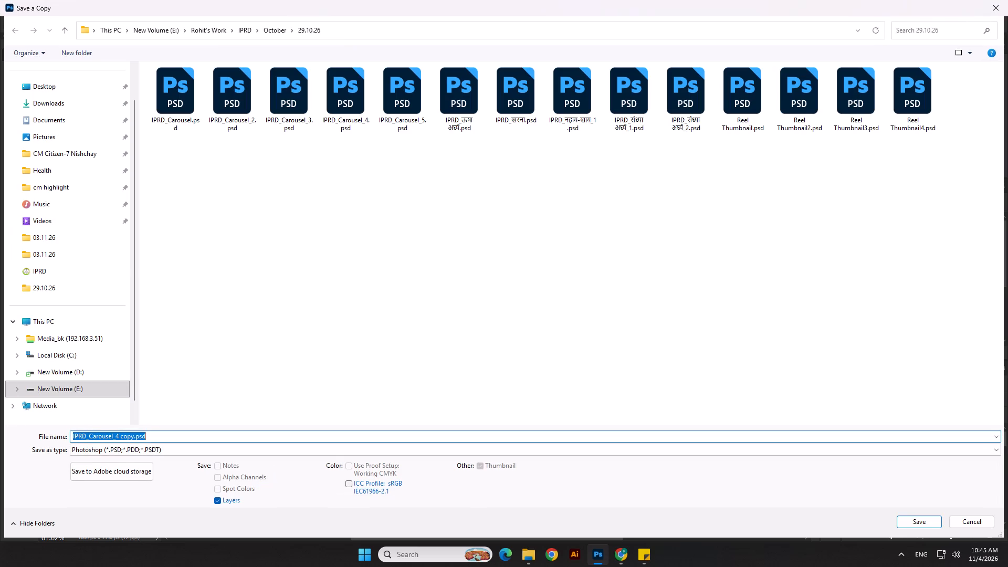
left_click(121, 444)
left_click_drag(109, 380, 110, 386)
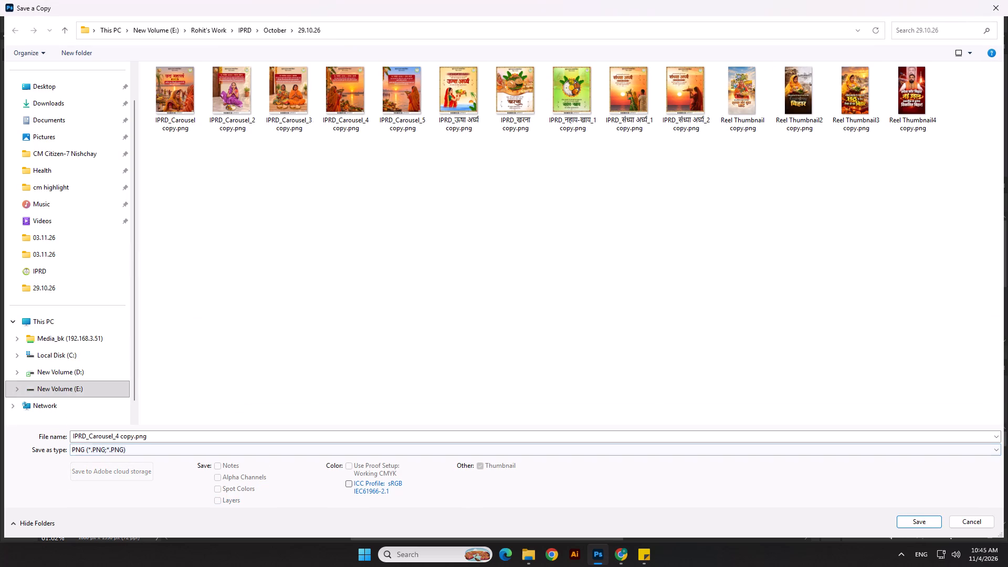
left_click(919, 518)
left_click(530, 275)
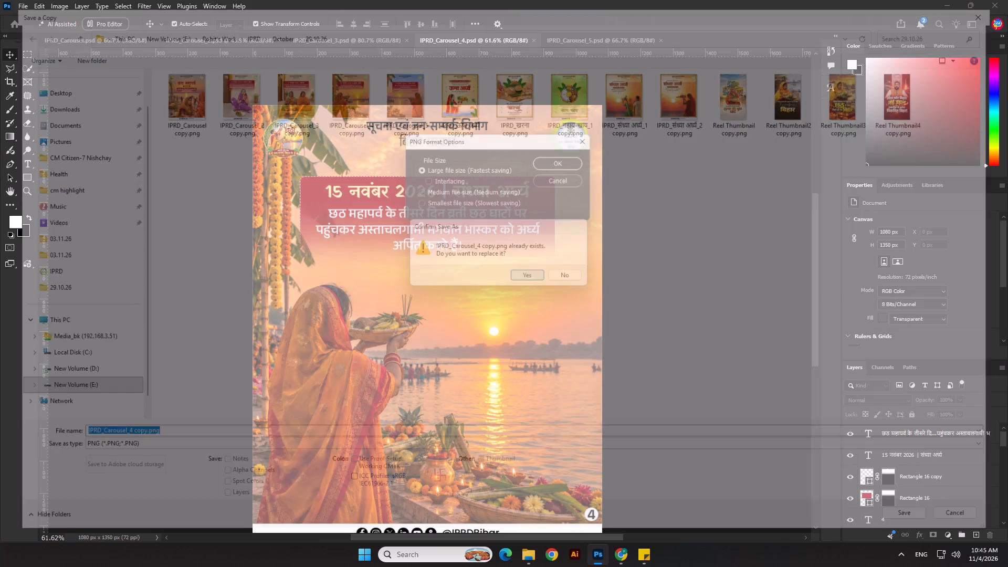
left_click(551, 162)
left_click(671, 246)
Switch to File Explorer and check the exported IPRD_Carousel_2 copy.png.
key("alt+Tab")
left_click(603, 279, "alt")
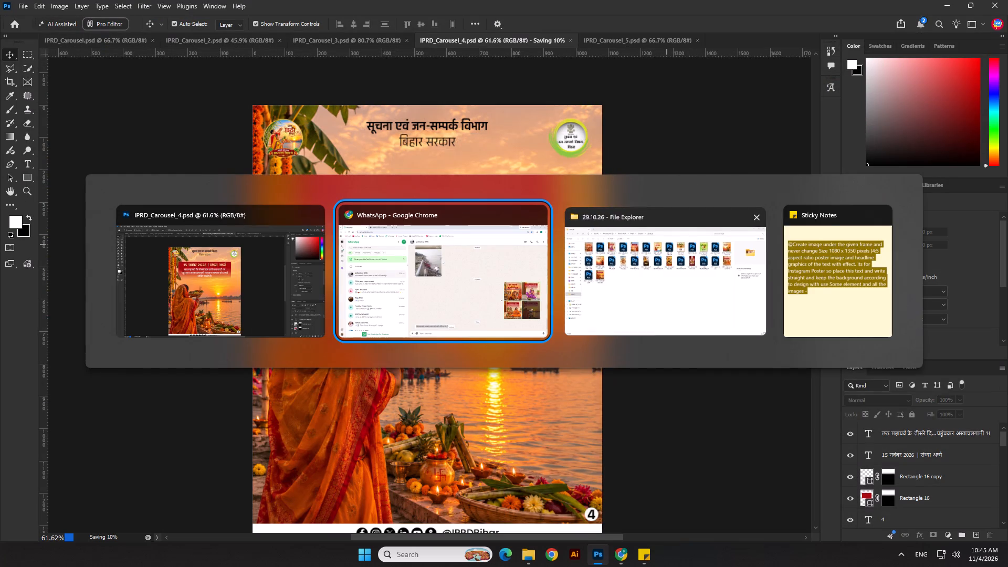
left_click(291, 237)
double_click(235, 102)
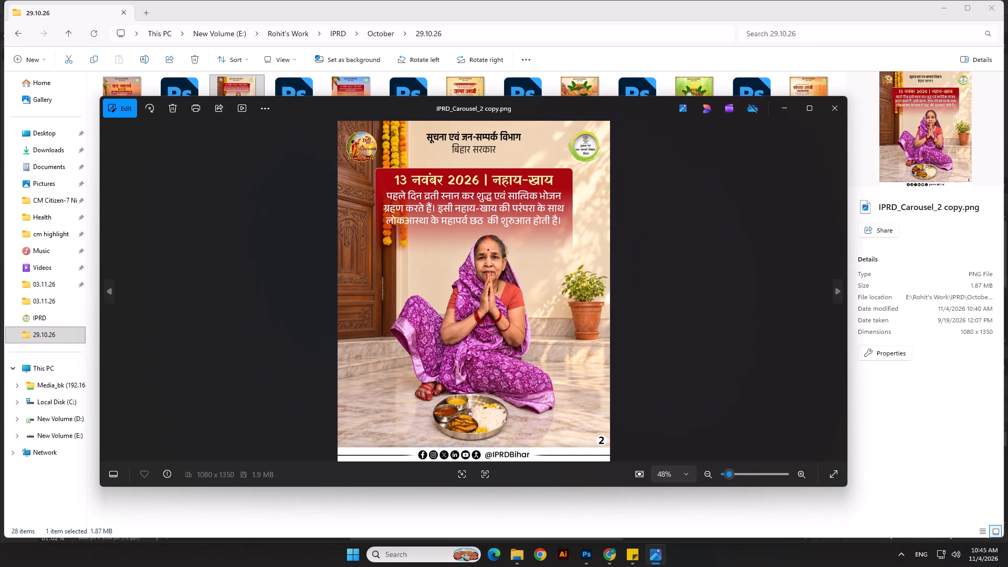
left_click(831, 105)
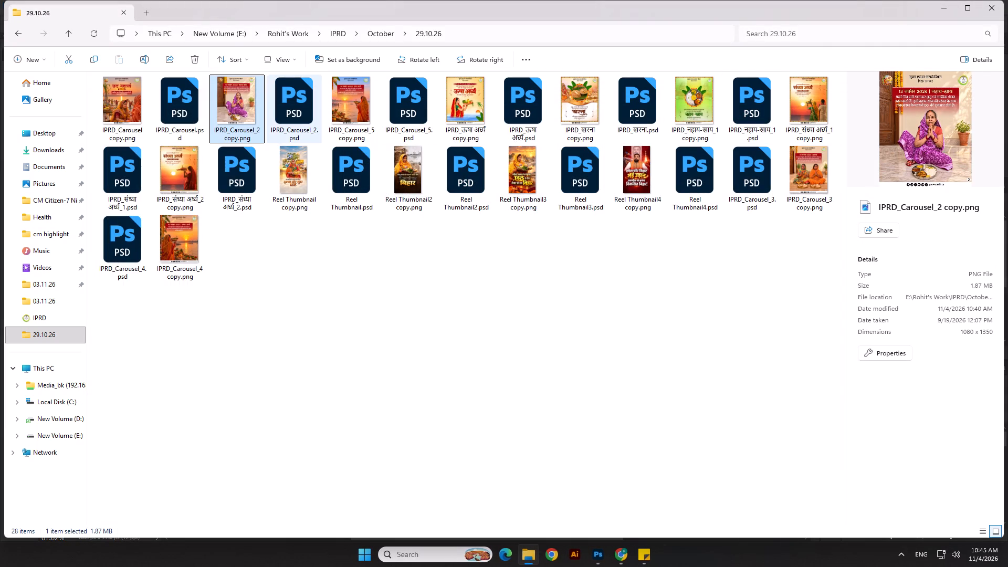
Bring up IPRD_Carousel_2.psd in Photoshop and delete the extra space between छठ and की in the body text.
double_click(274, 113)
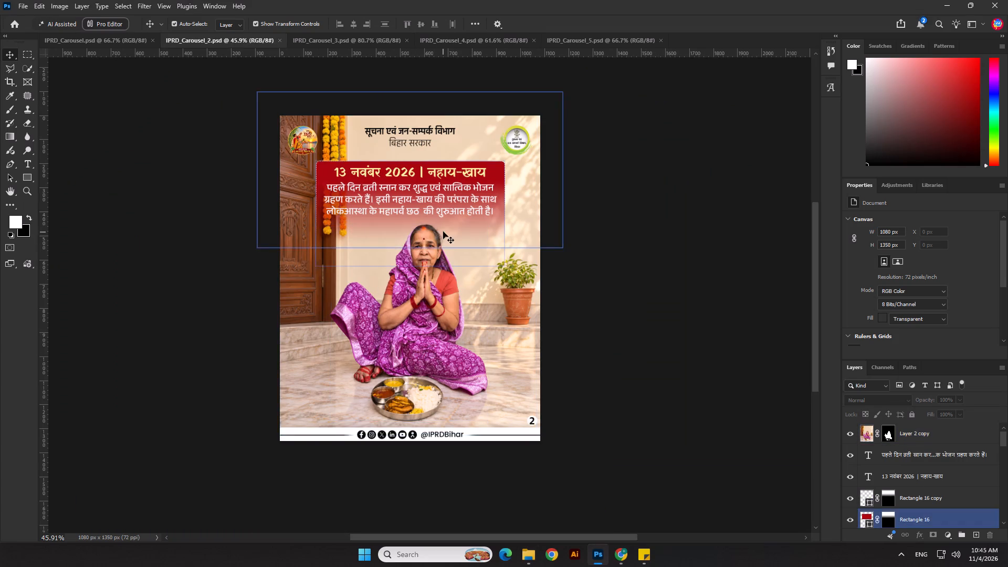
scroll(438, 229, "up", 7)
double_click(420, 206)
left_click(409, 211)
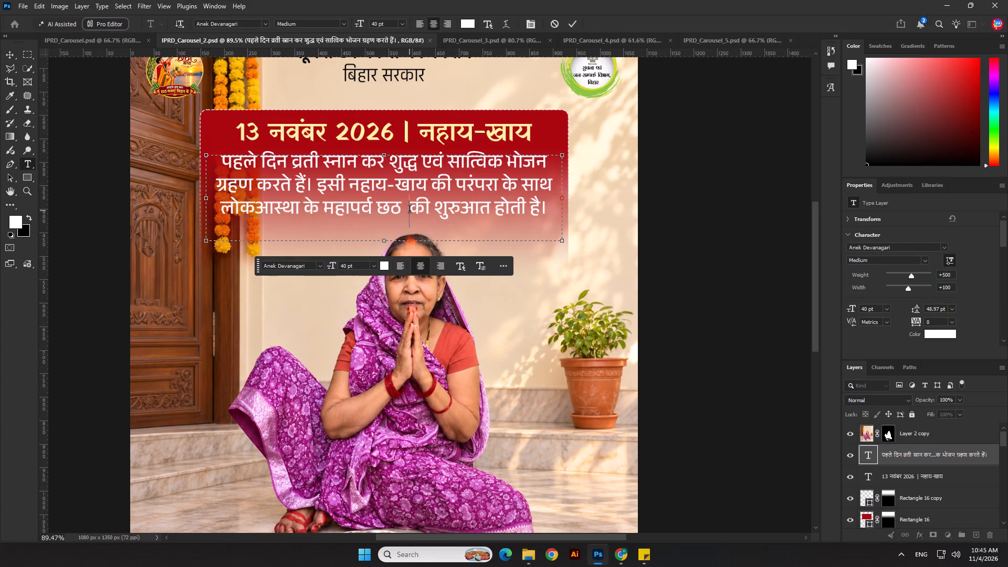
key("BackSpace")
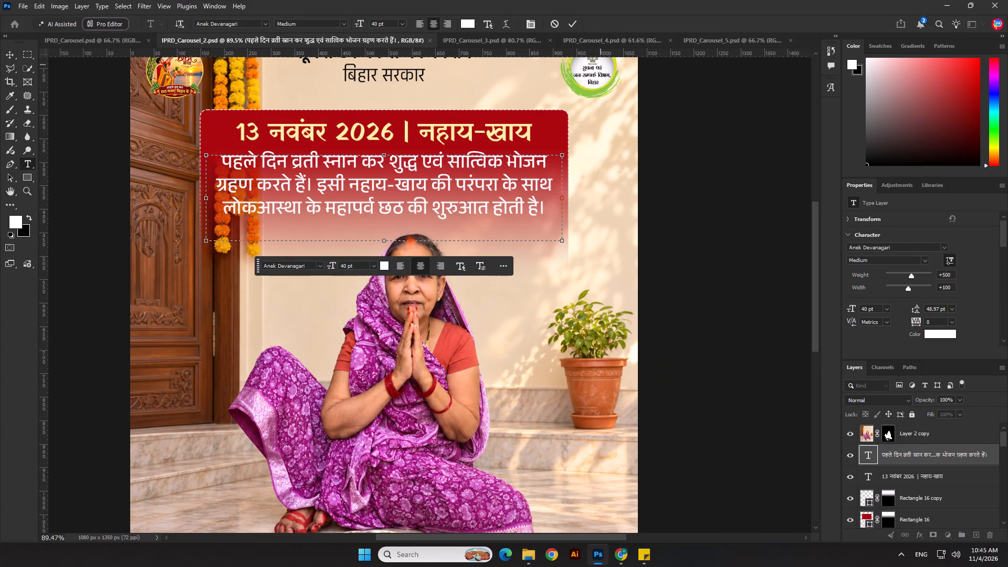
left_click(574, 29)
left_click(680, 215)
Save the second slide and export a PNG copy, replacing the existing IPRD_Carousel_2 copy.png with the large file size option.
key("ctrl+s")
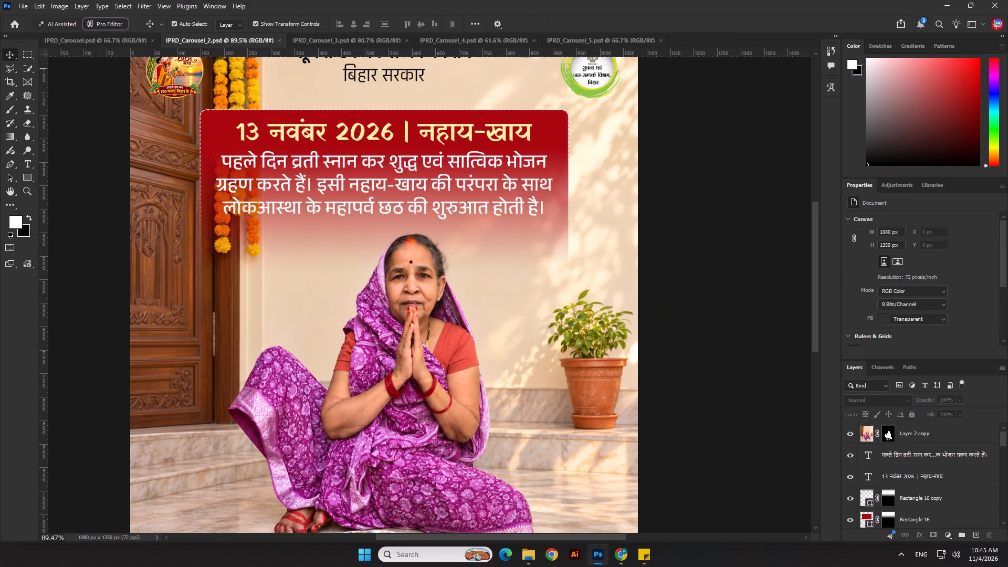
left_click(19, 4)
left_click(33, 146)
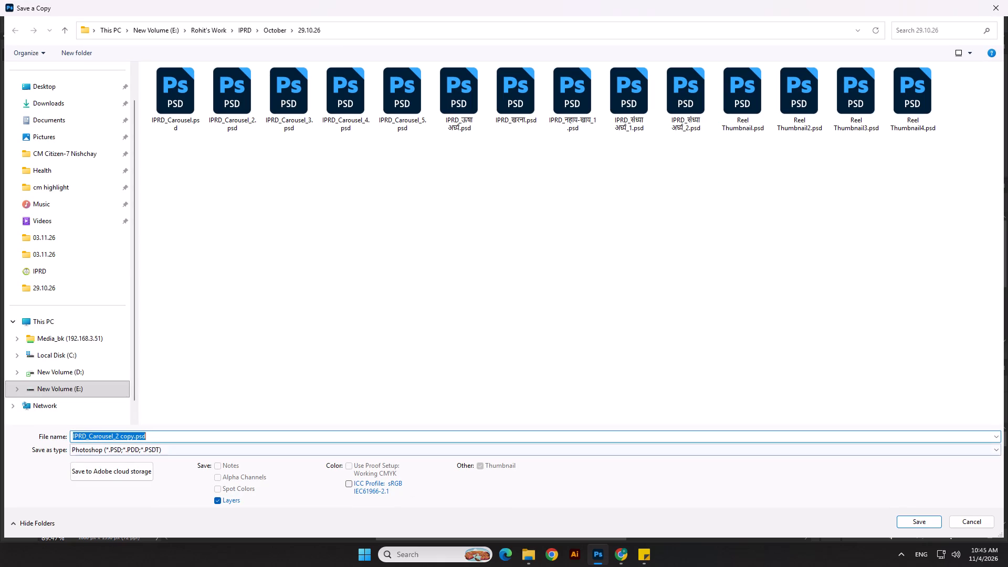
left_click(136, 452)
left_click(127, 381)
left_click(919, 514)
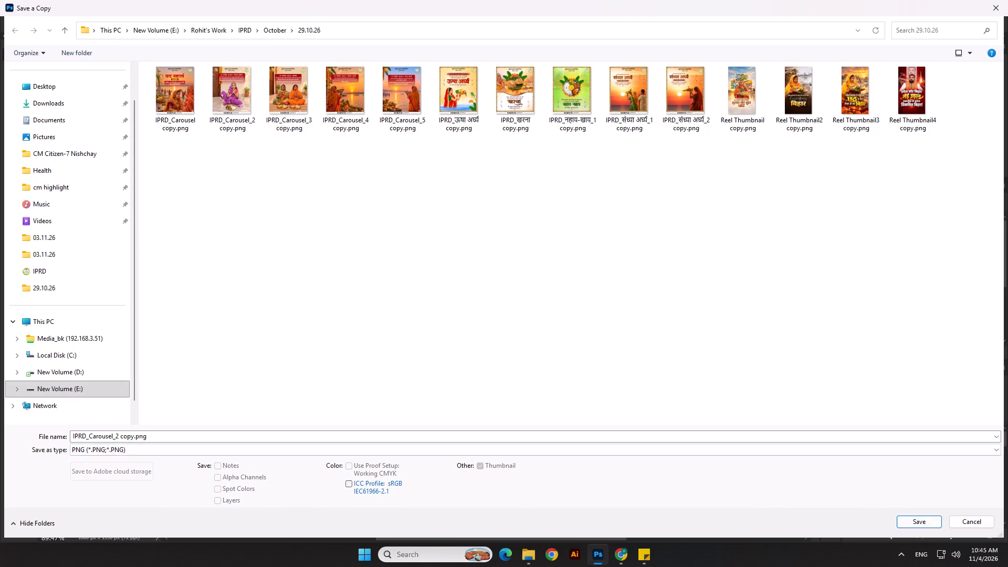
left_click(919, 520)
left_click(517, 280)
left_click(555, 165)
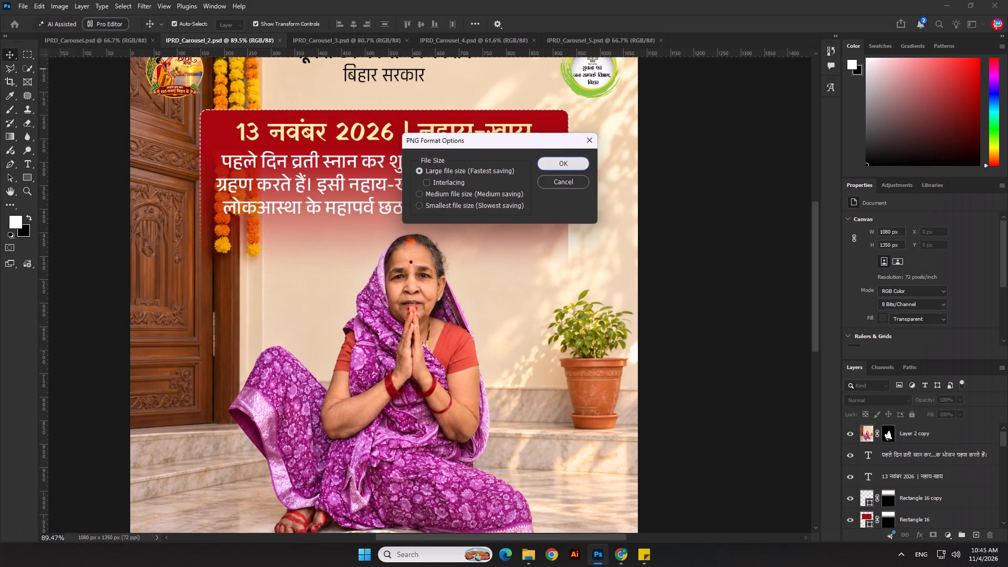
Switch to File Explorer, bring up IPRD_Carousel_5.psd in Photoshop and examine its body text closely.
key("alt+Tab")
double_click(292, 102)
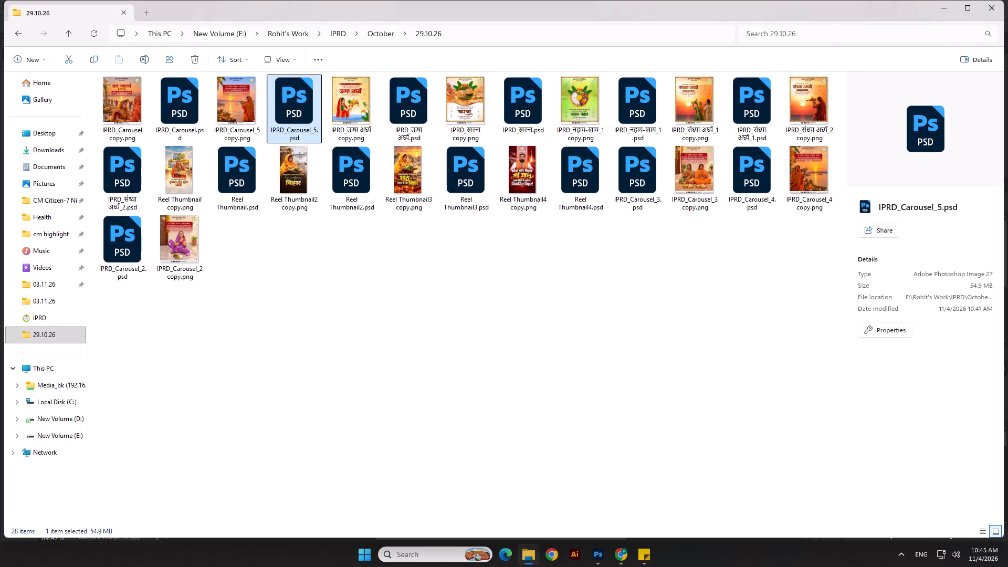
left_click(665, 209)
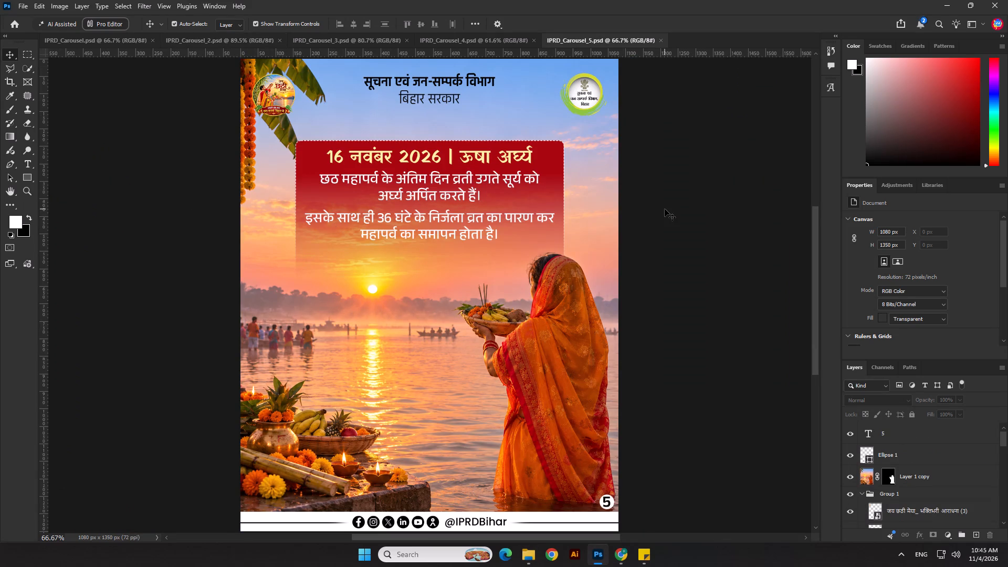
scroll(493, 169, "up", 4)
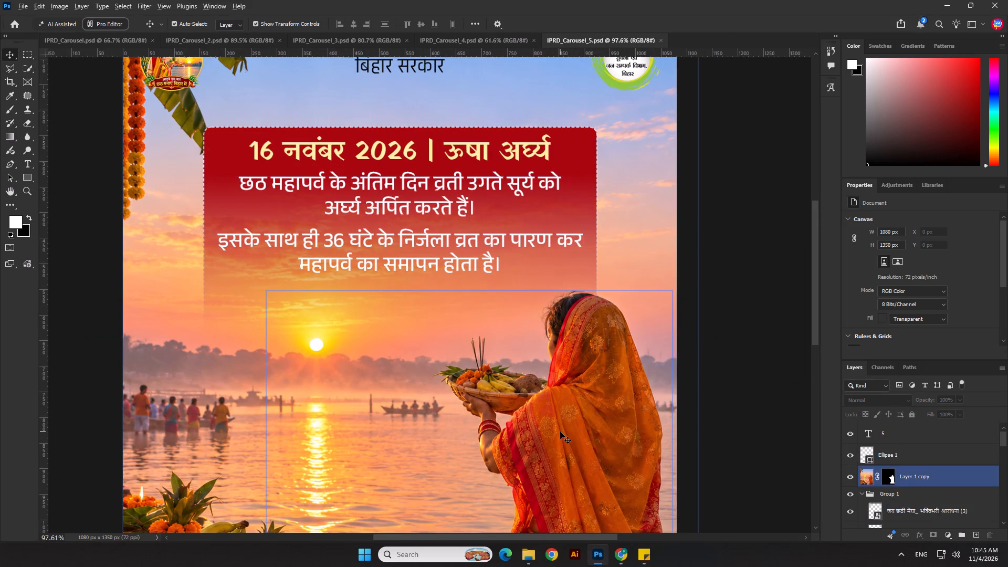
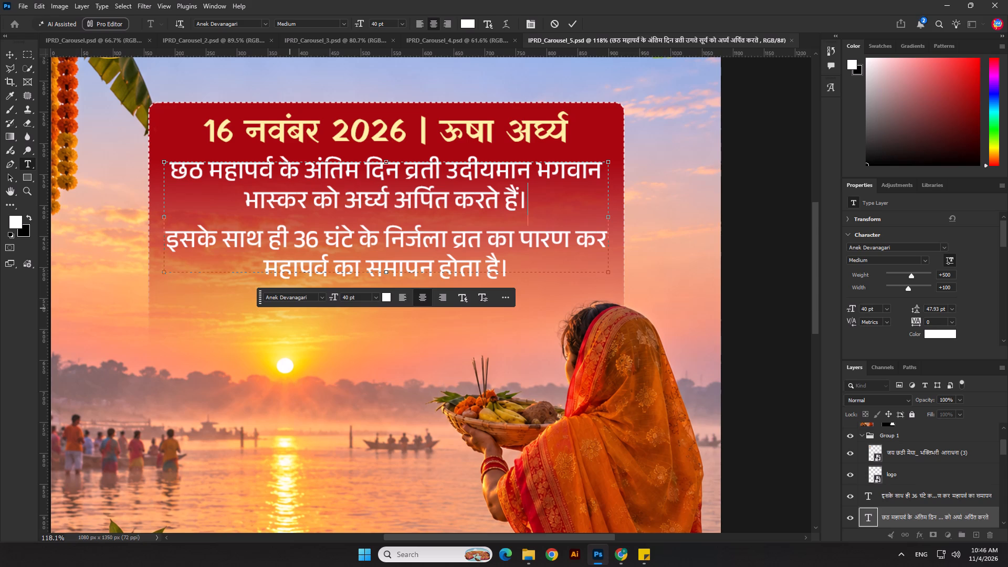
Commit the body text edit, save the fifth slide, and export a PNG copy replacing the existing IPRD_Carousel_5 copy.png.
left_click(568, 25)
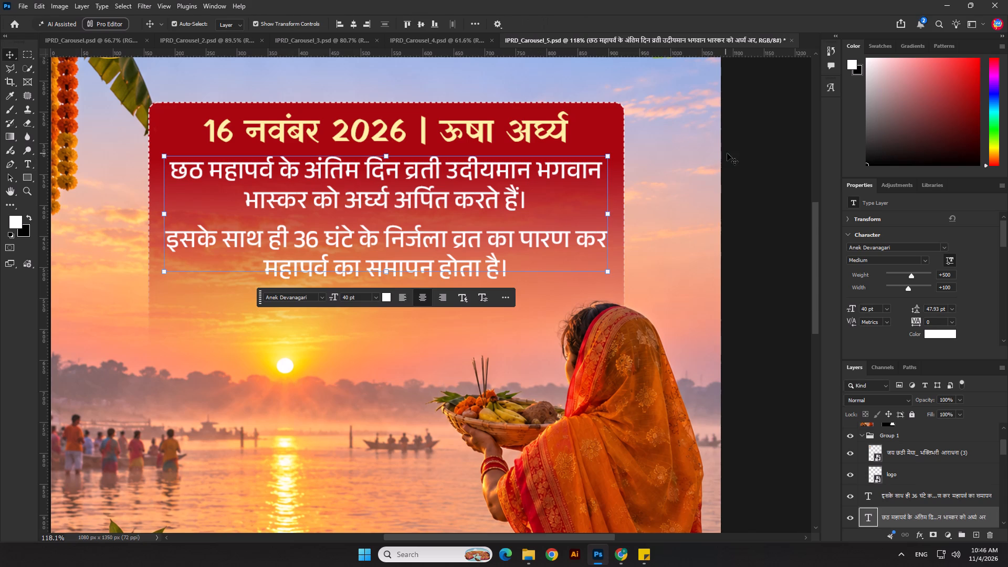
left_click(749, 164)
key("ctrl+s")
left_click(25, 4)
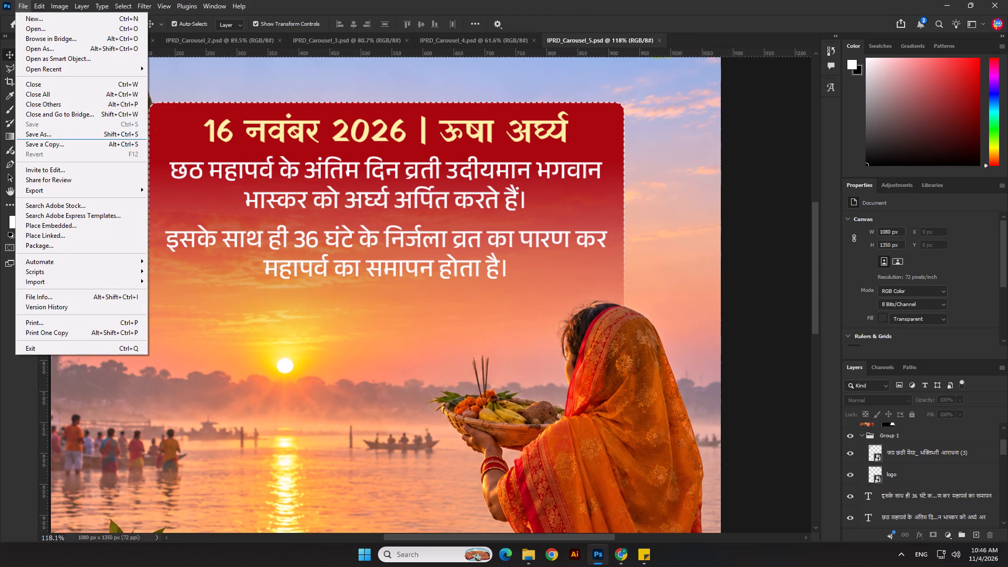
left_click(62, 145)
left_click(142, 450)
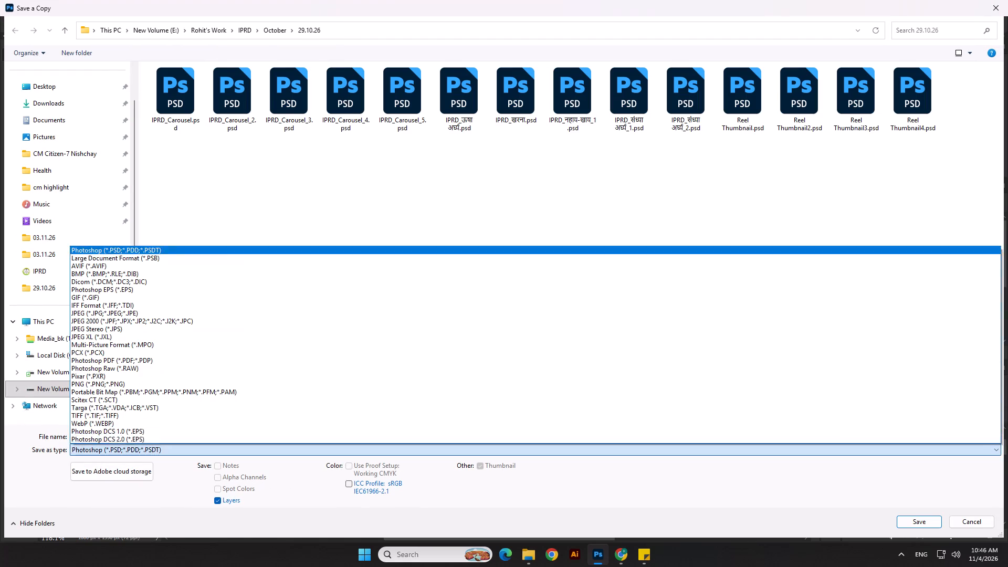
left_click(121, 386)
left_click(909, 519)
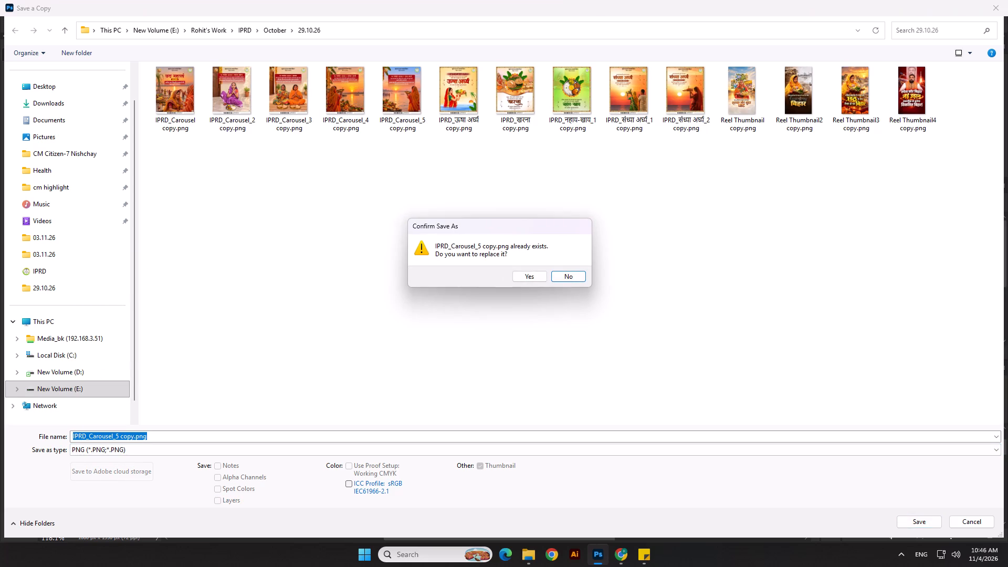
left_click(524, 268)
left_click(526, 274)
left_click(553, 170)
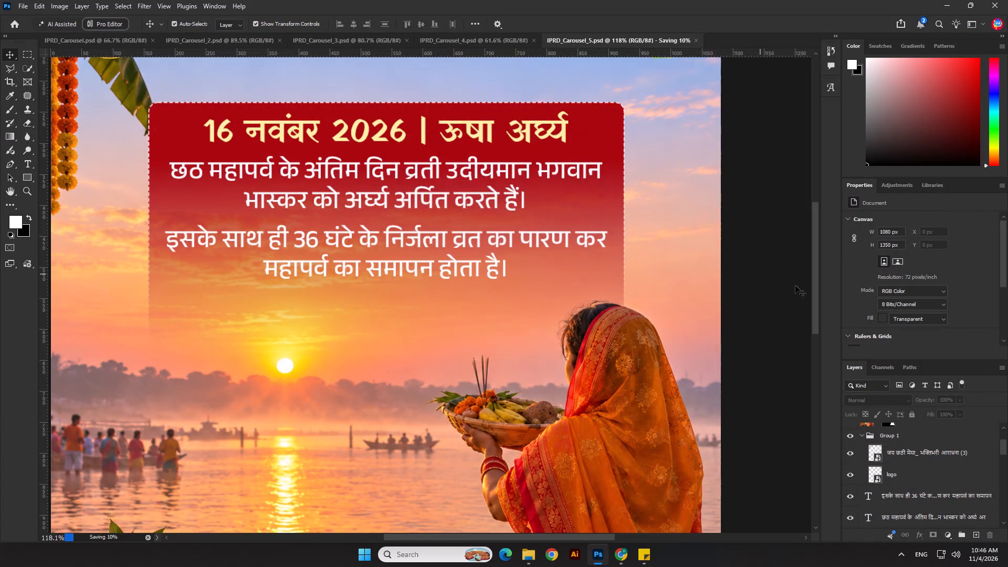
left_click(795, 286)
Switch to File Explorer and check the exported first slide, IPRD_Carousel copy.png.
key("alt+Tab")
left_click(622, 298, "alt")
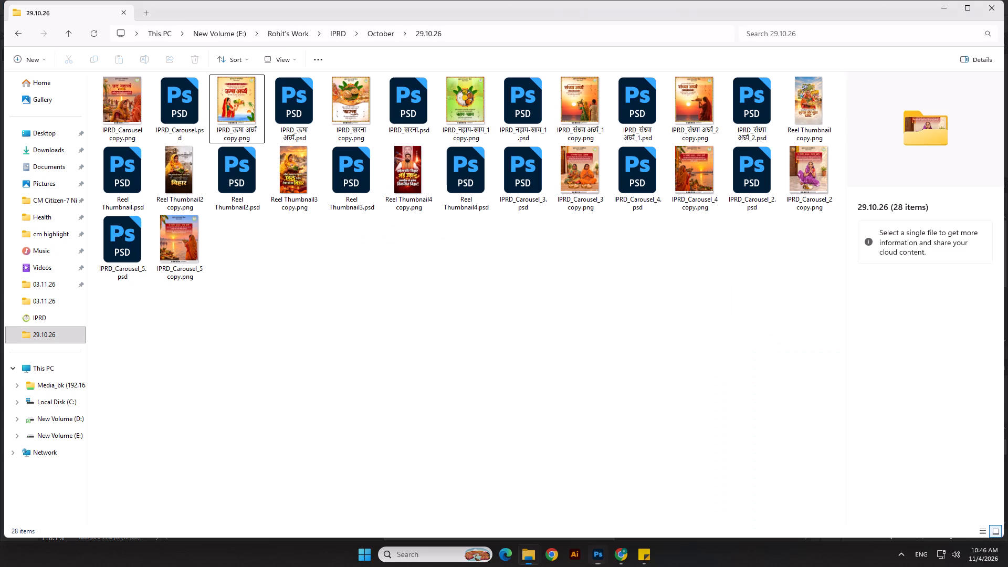
left_click(349, 370)
double_click(110, 119)
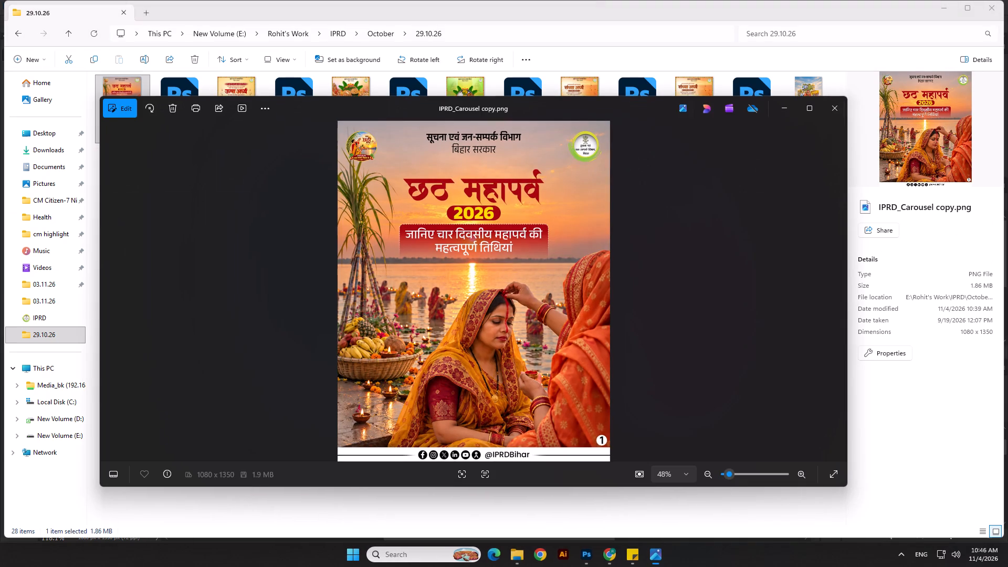
left_click(834, 110)
Refresh the file listing of the 29.10.26 folder.
right_click(571, 446)
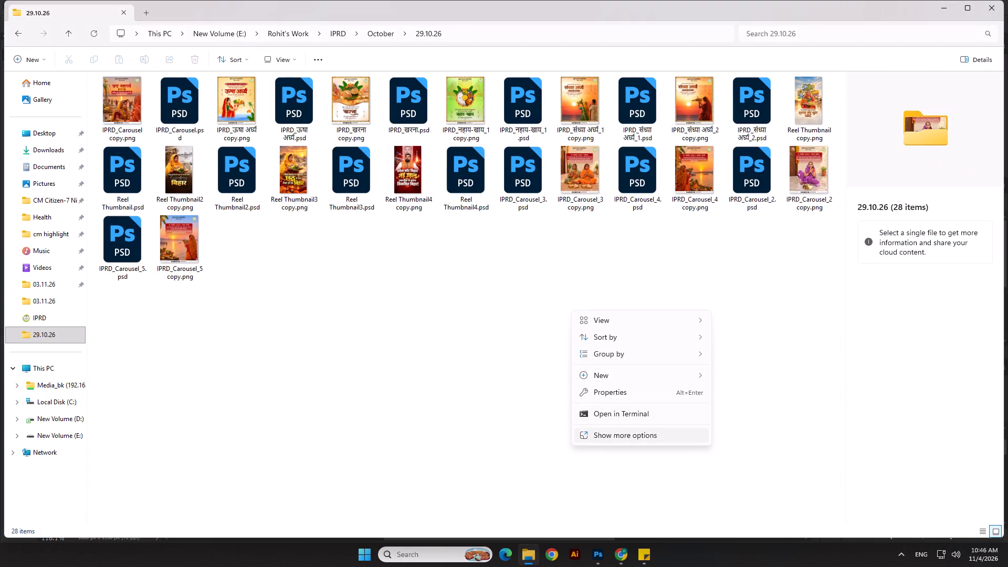
left_click(608, 433)
left_click(628, 342)
left_click(538, 352)
Review the exported carousel PNGs in order from slide 1 to slide 5, comparing neighbouring slides and reading their text.
double_click(141, 120)
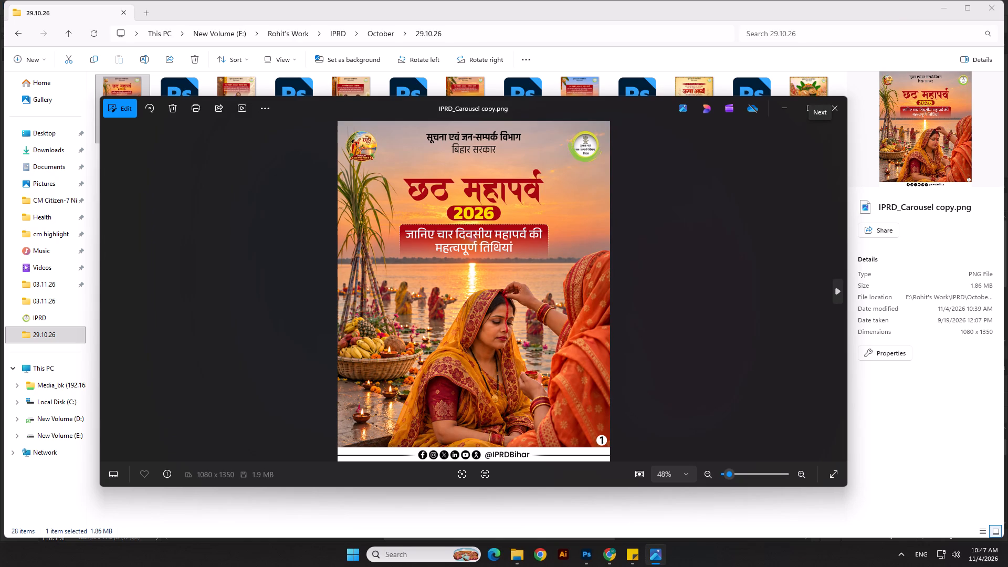
key("Right")
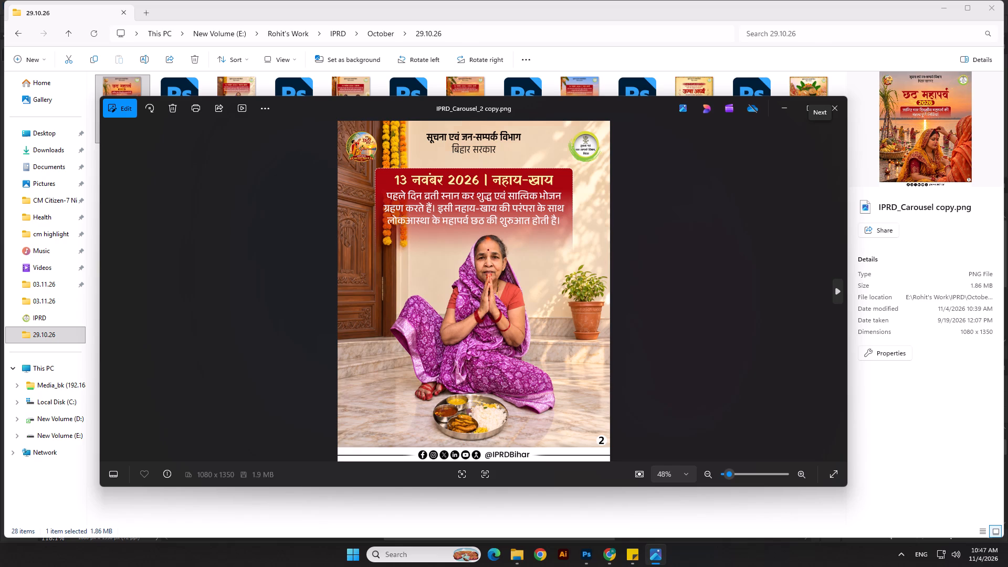
key("Right")
key("Left")
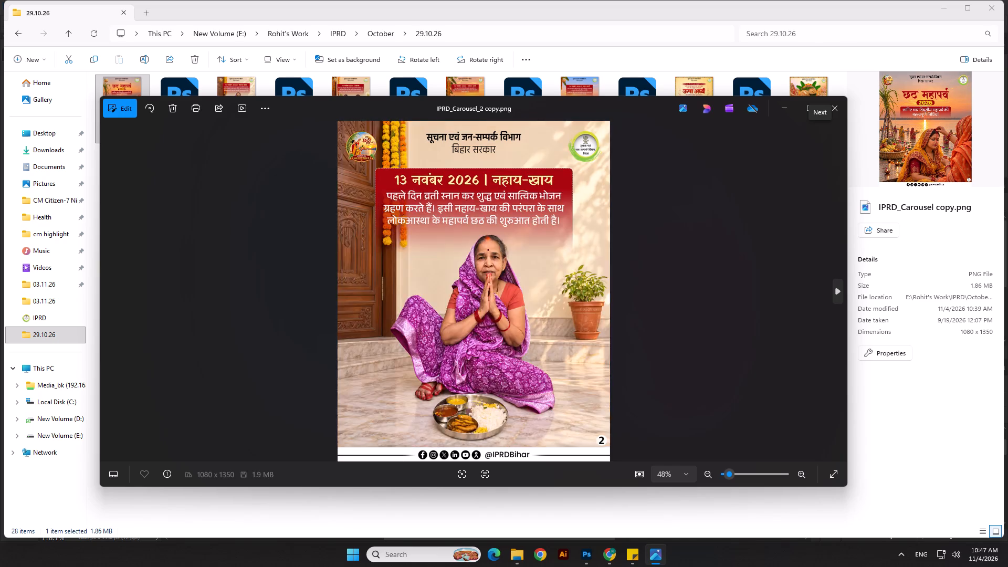
key("Left")
key("Right")
key("Right")
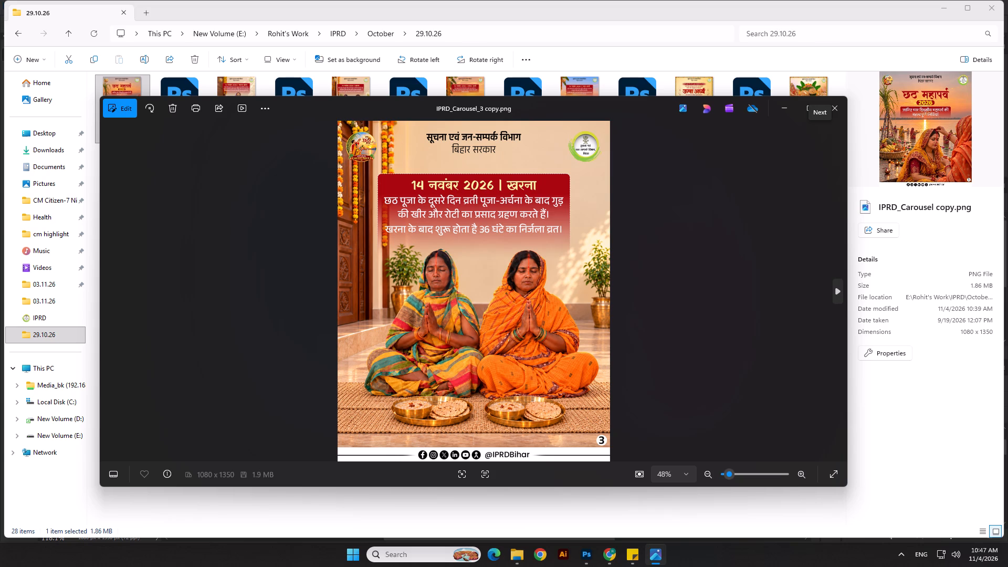
key("Right")
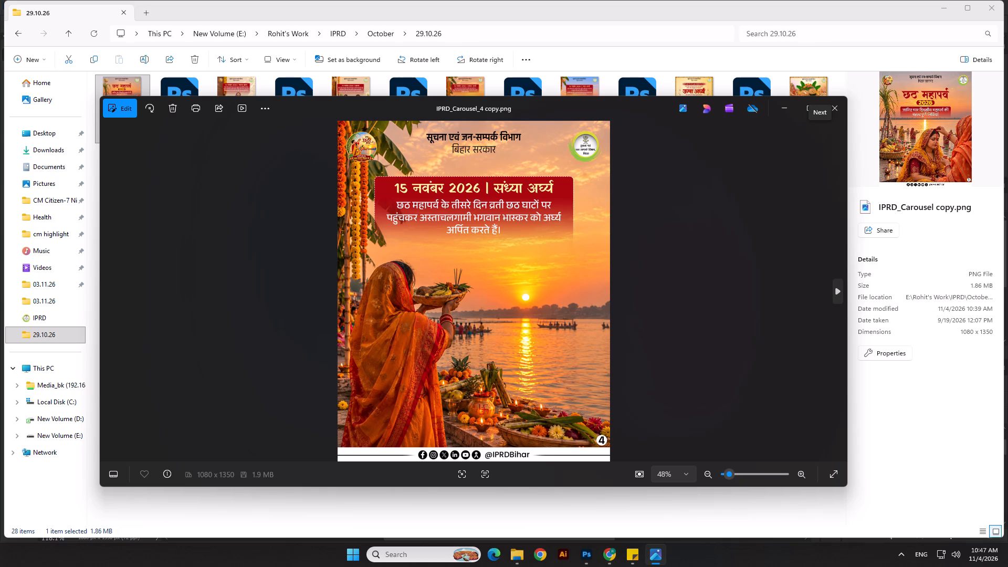
key("Left")
key("Right")
key("Right")
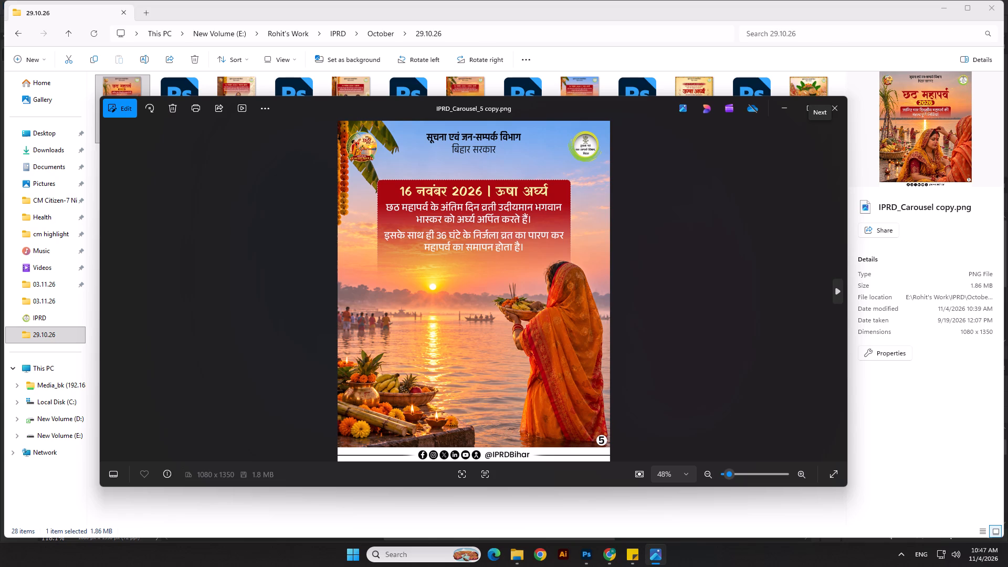
left_click(836, 108)
Select the five exported carousel PNGs together, from IPRD_Carousel copy.png through IPRD_Carousel_5 copy.png, and pick them up.
left_click(238, 120, "ctrl")
left_click(342, 108, "ctrl")
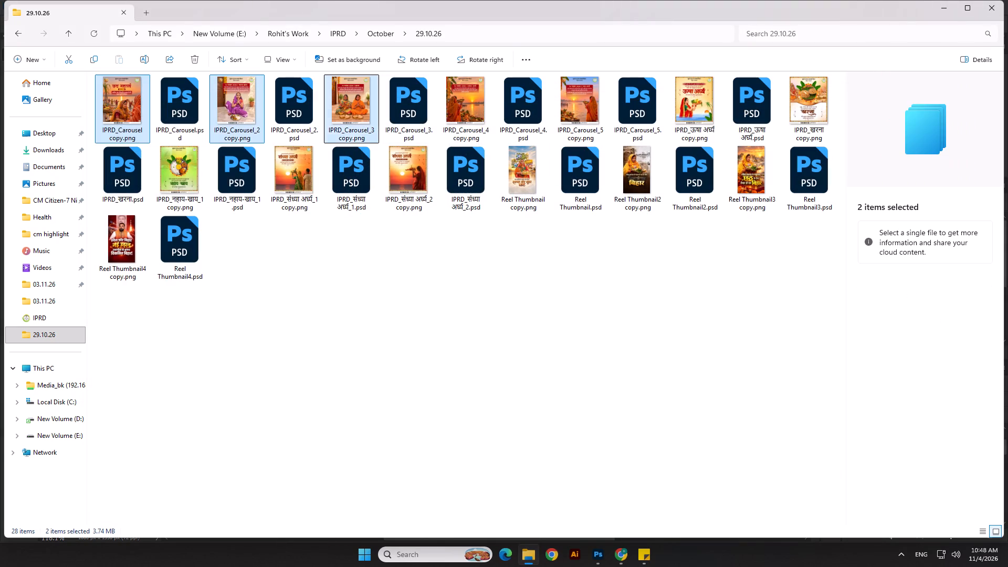
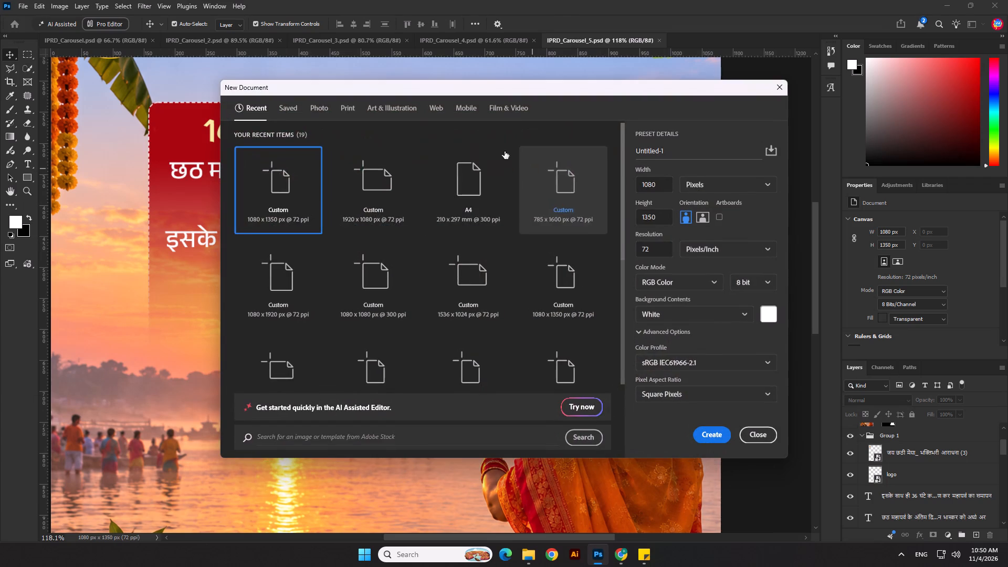
left_click(366, 190)
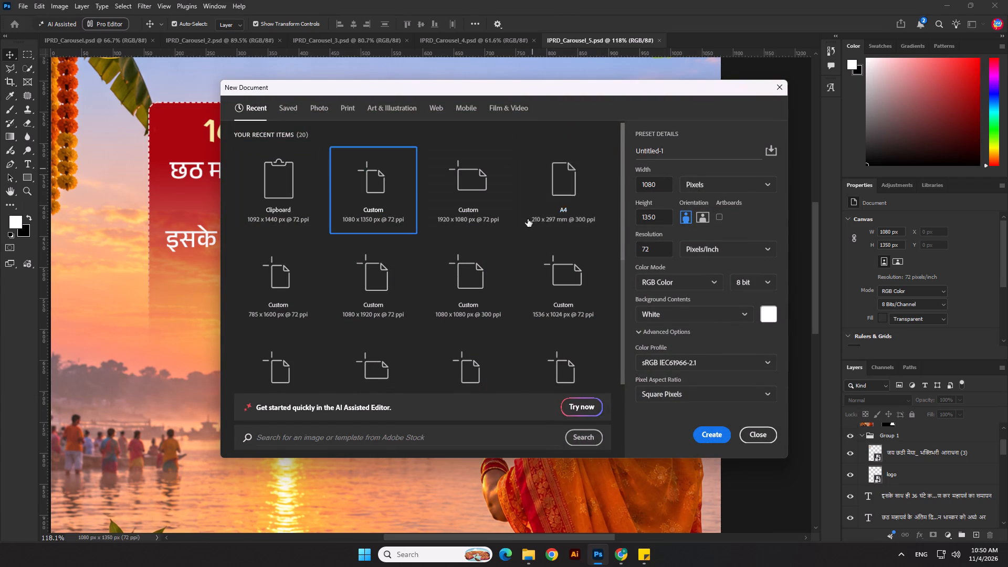
left_click(722, 437)
key("ctrl+v")
Scale the pasted poster layer proportionally to 1024 x 1350 px so its full height fits the canvas, and centre it horizontally.
scroll(568, 240, "down", 4)
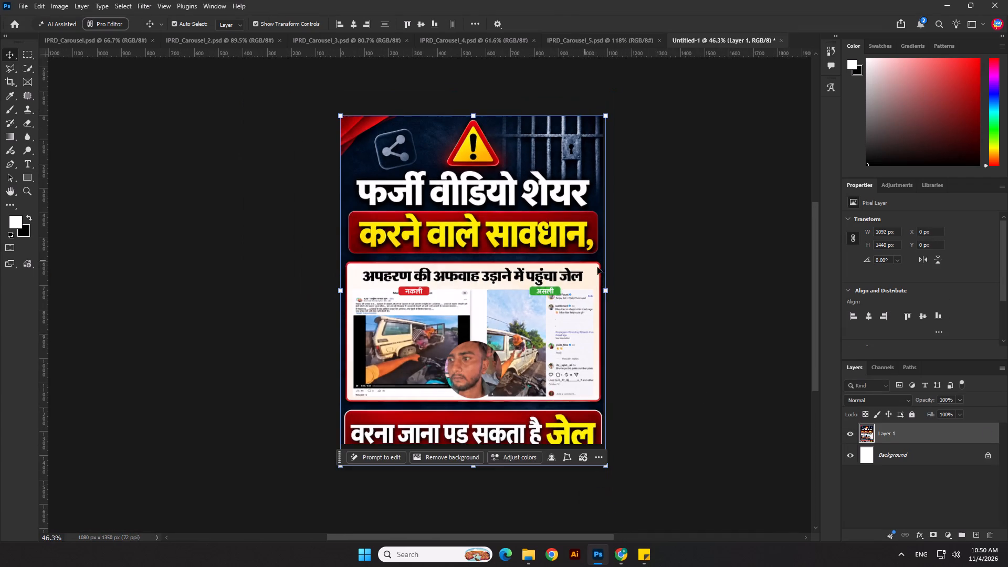
left_click(610, 290)
key("Return")
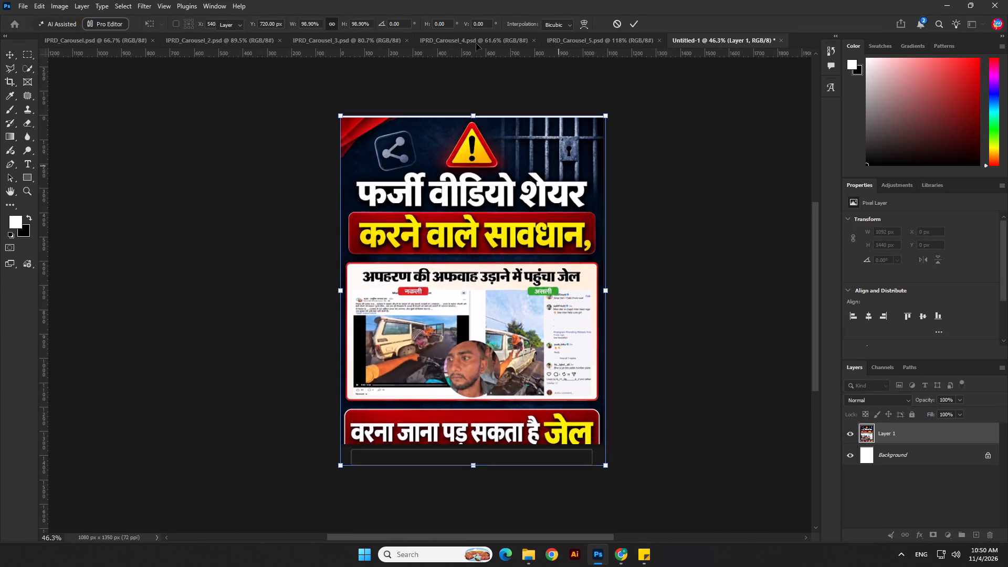
left_click(410, 25)
left_click(257, 143)
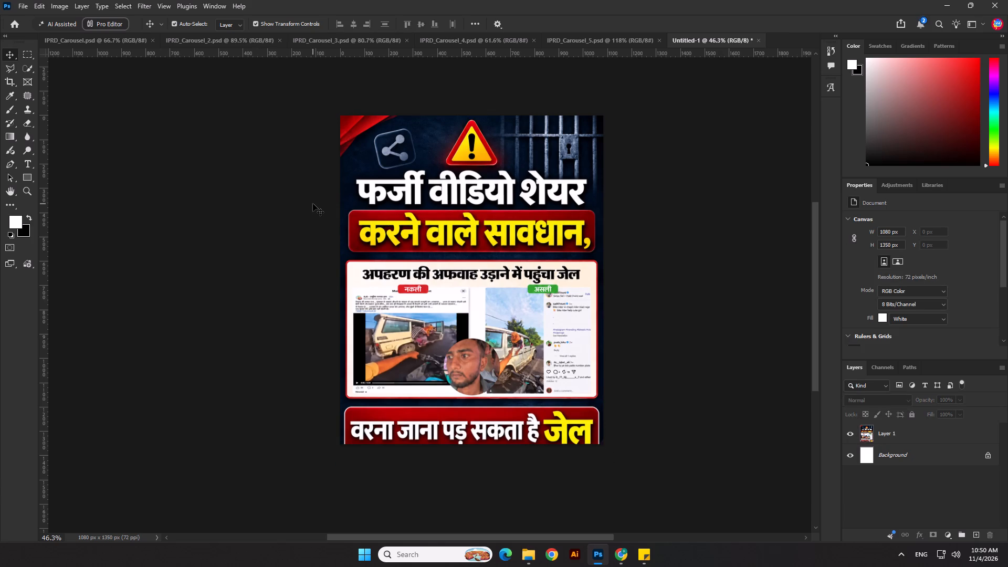
left_click(470, 364)
left_click_drag(465, 382, 461, 361)
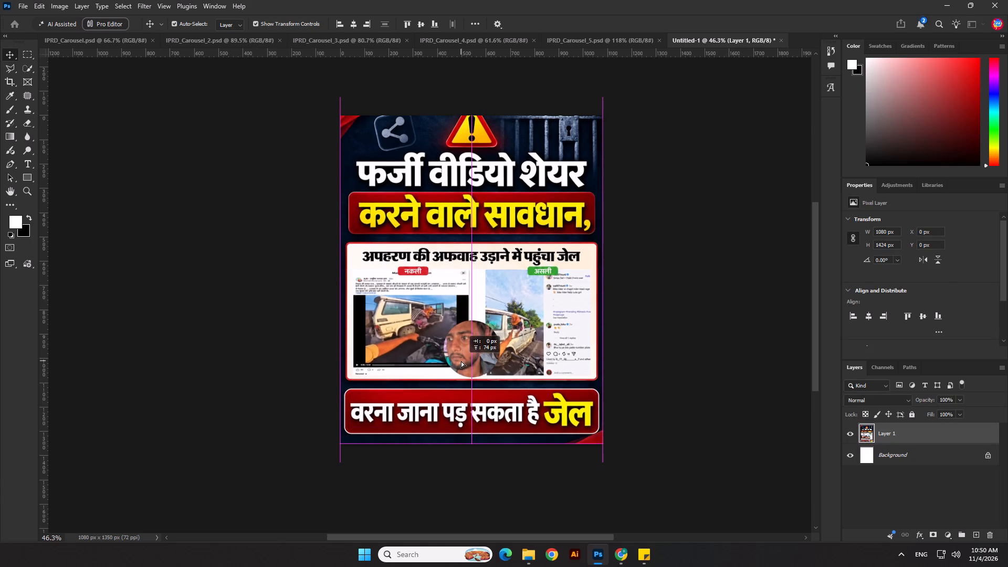
left_click_drag(461, 361, 461, 361)
left_click_drag(470, 93, 469, 108)
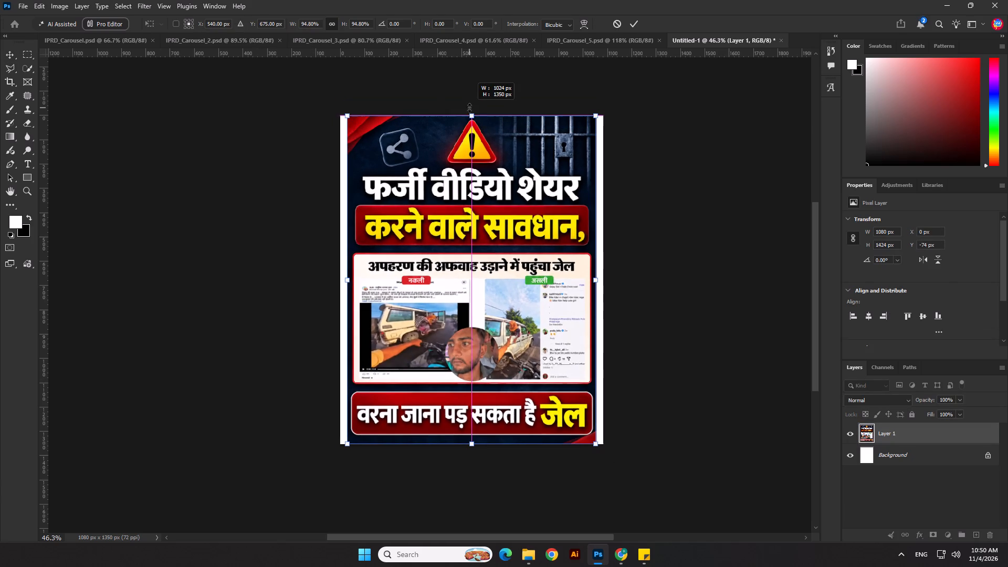
left_click_drag(469, 108, 469, 113)
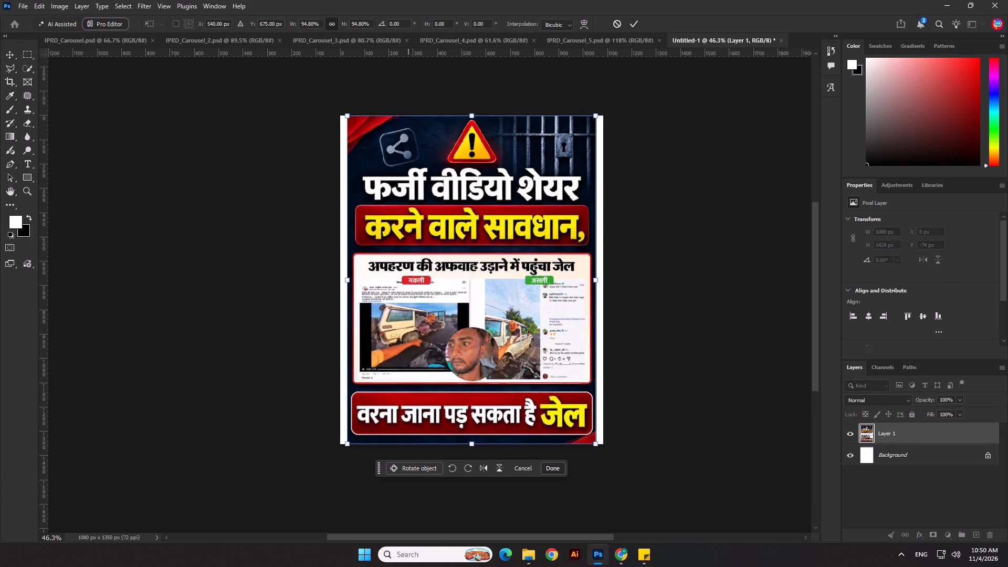
left_click(626, 22)
left_click(635, 24)
left_click(353, 19)
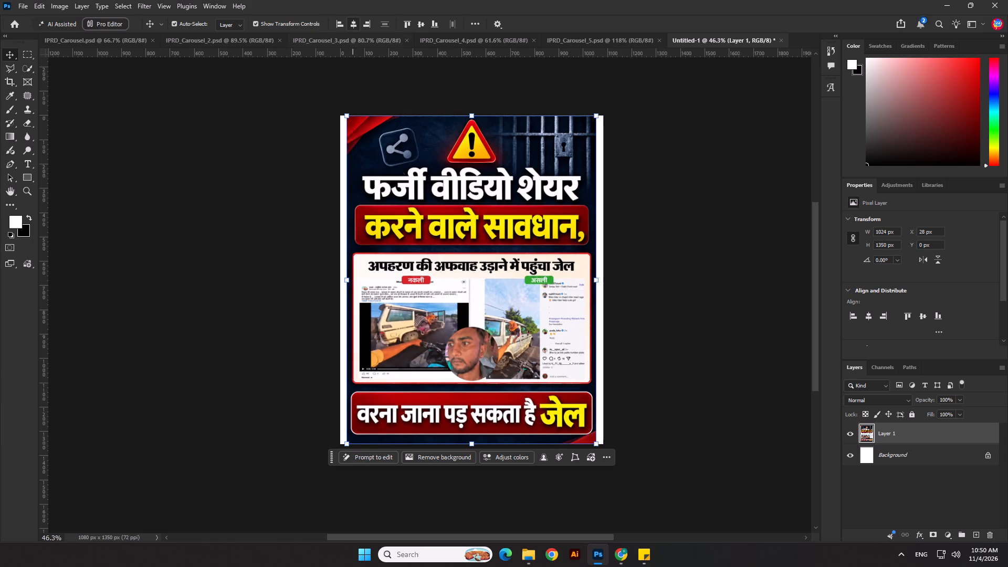
left_click(350, 28)
Select the blank side strips outside the poster layer and fill them using Firefly Generative Fill with an empty prompt.
left_click(866, 433, "ctrl")
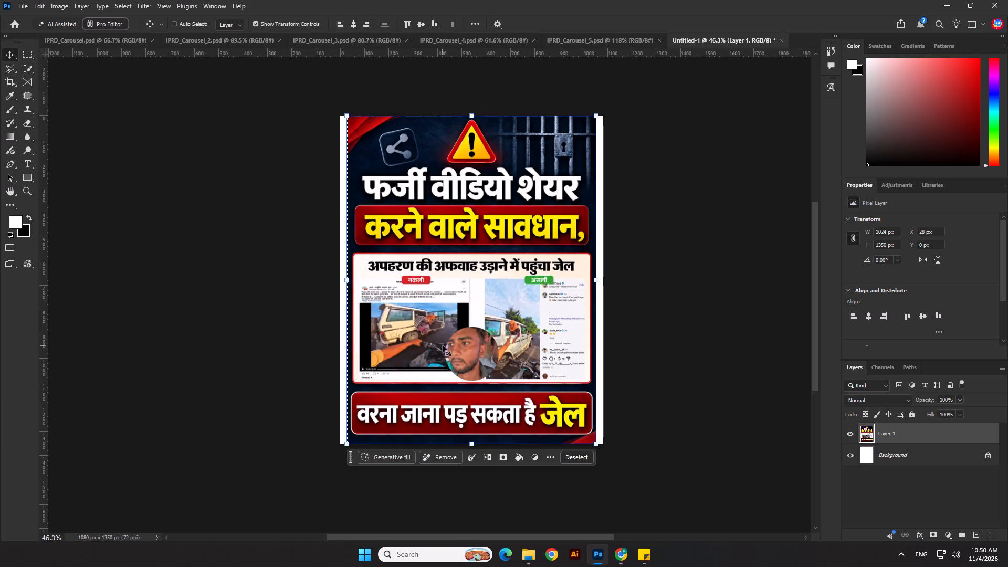
key("ctrl+shift+i")
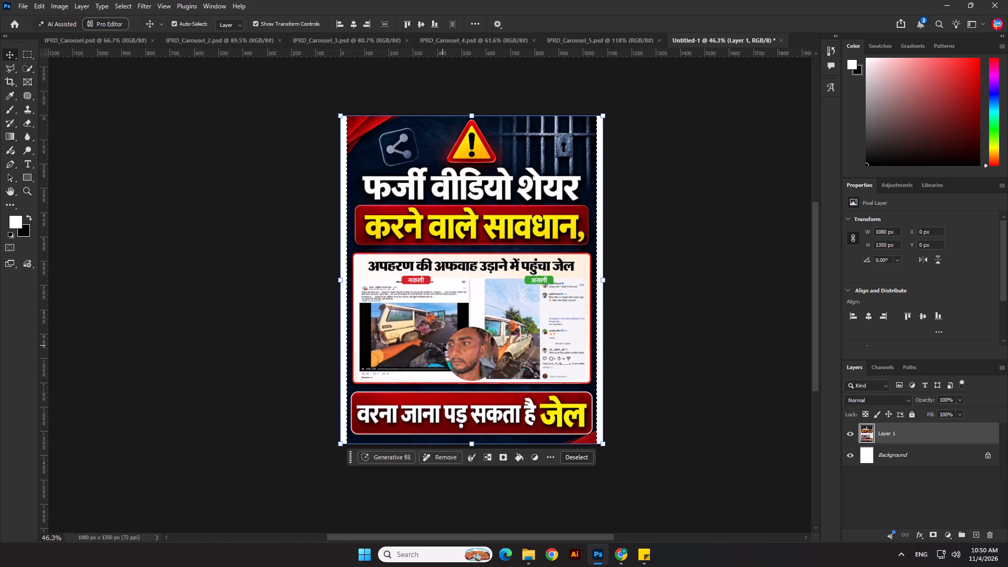
left_click(387, 456)
left_click(549, 480)
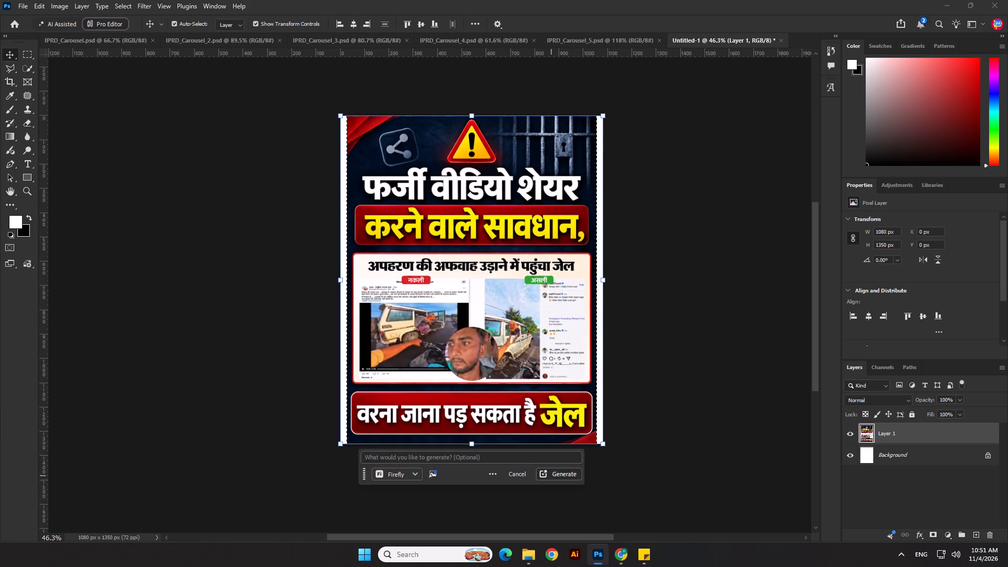
left_click(551, 475)
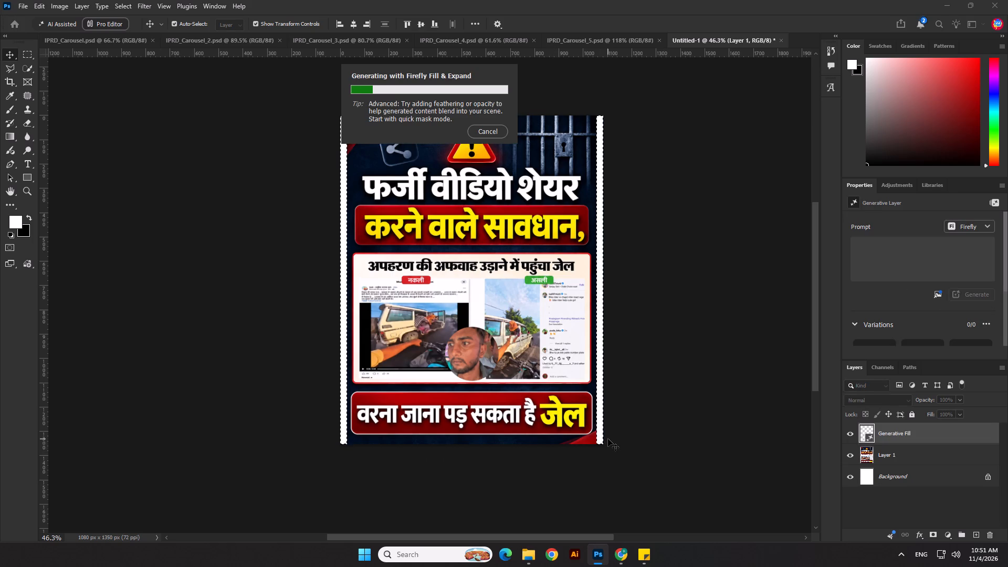
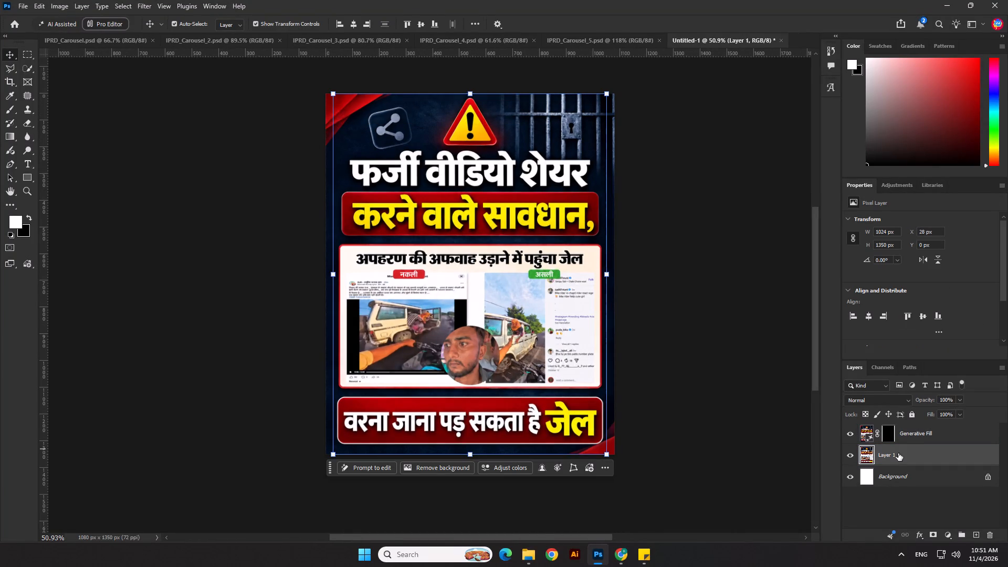
Convert the Generative Fill layer and the poster layer beneath it together into one smart object.
left_click(910, 436, "ctrl")
right_click(910, 436)
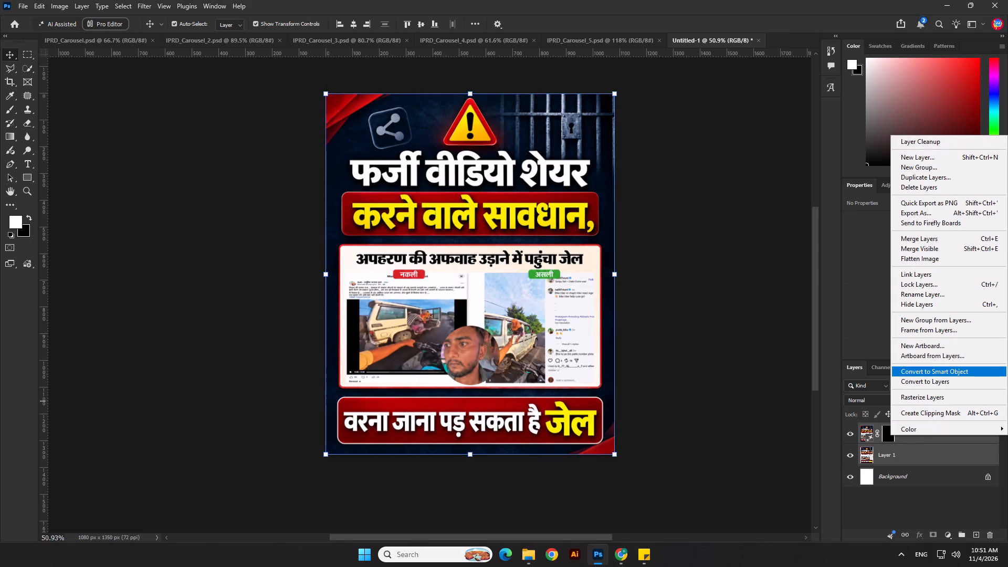
left_click(924, 369)
Make a rectangular selection of about 953 x 514 px just inside the red border of the नकली/असली photo comparison box.
scroll(419, 313, "up", 7)
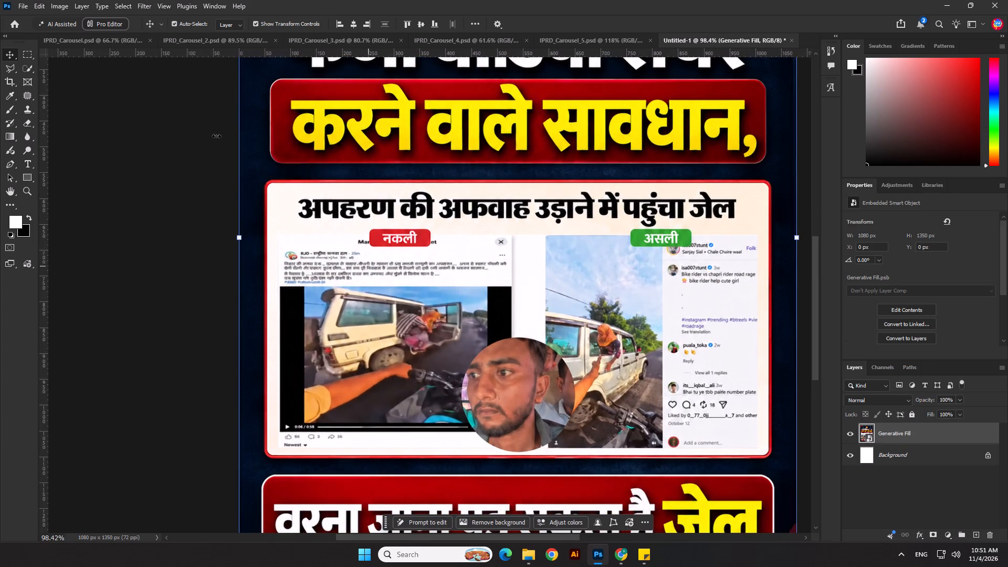
left_click(22, 56)
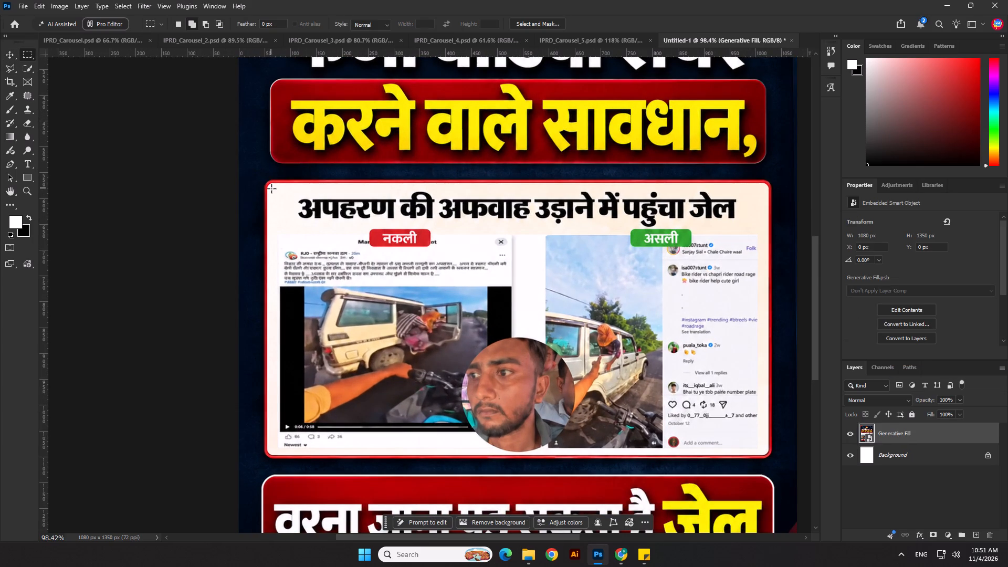
left_click_drag(272, 187, 658, 435)
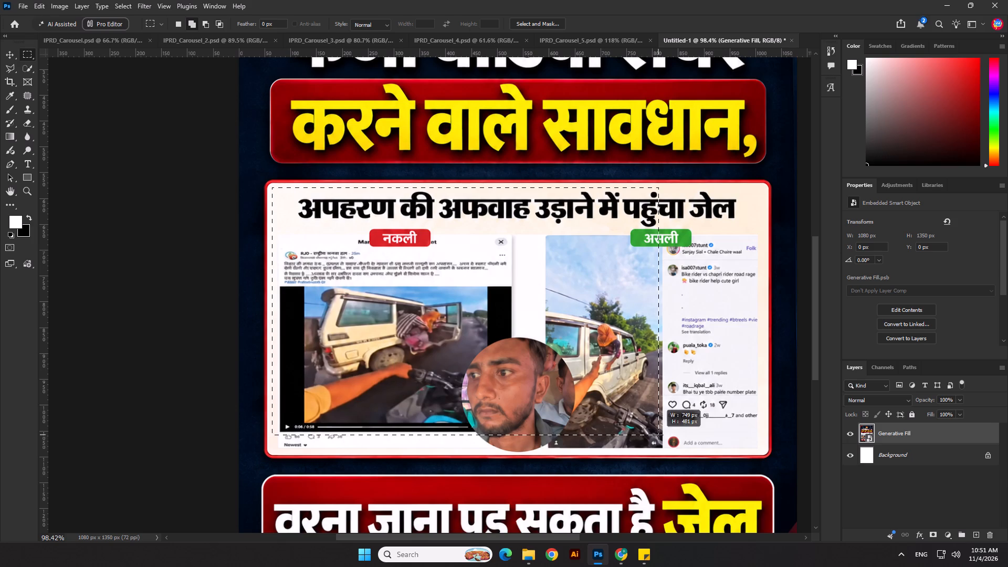
left_click_drag(658, 435, 695, 449)
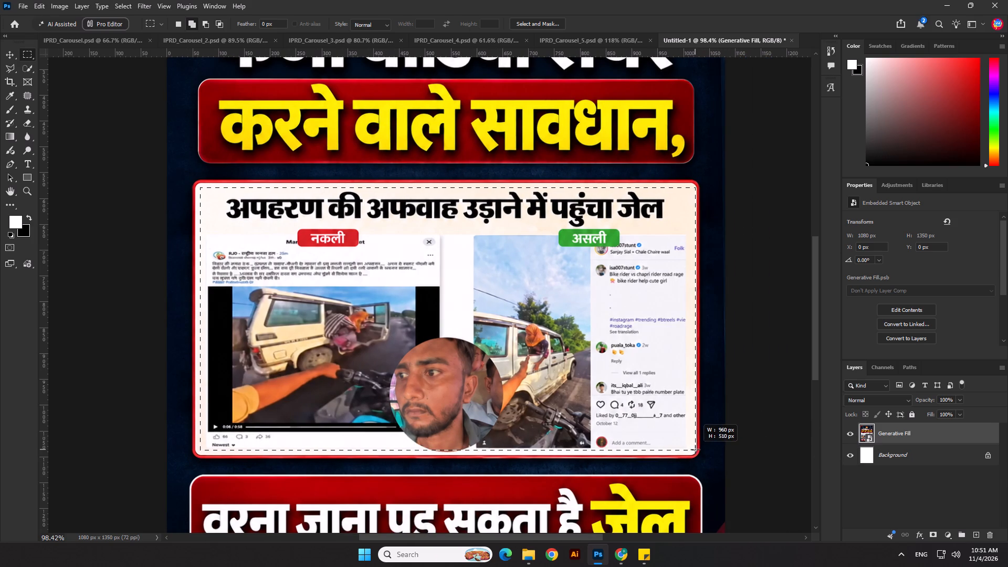
left_click_drag(695, 449, 691, 451)
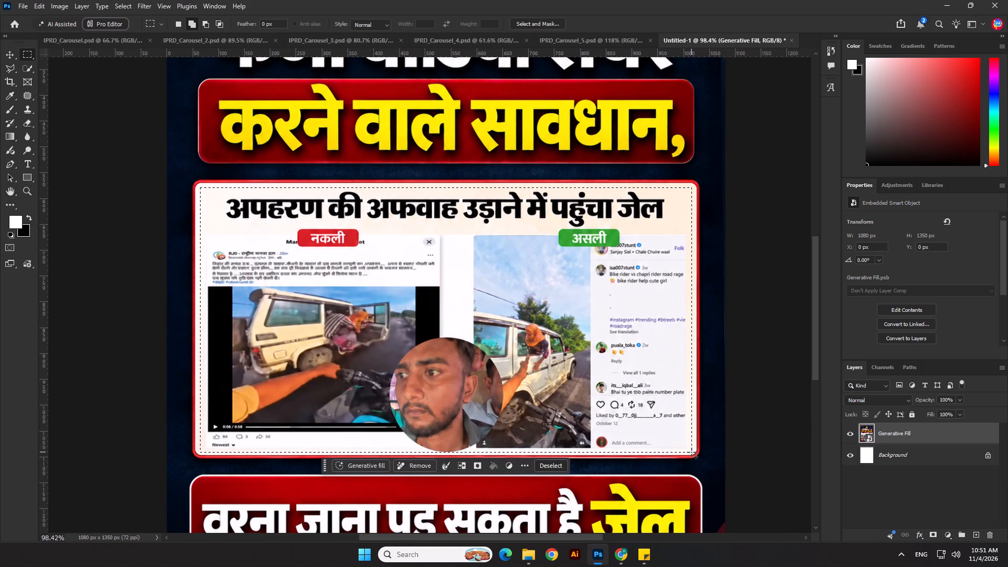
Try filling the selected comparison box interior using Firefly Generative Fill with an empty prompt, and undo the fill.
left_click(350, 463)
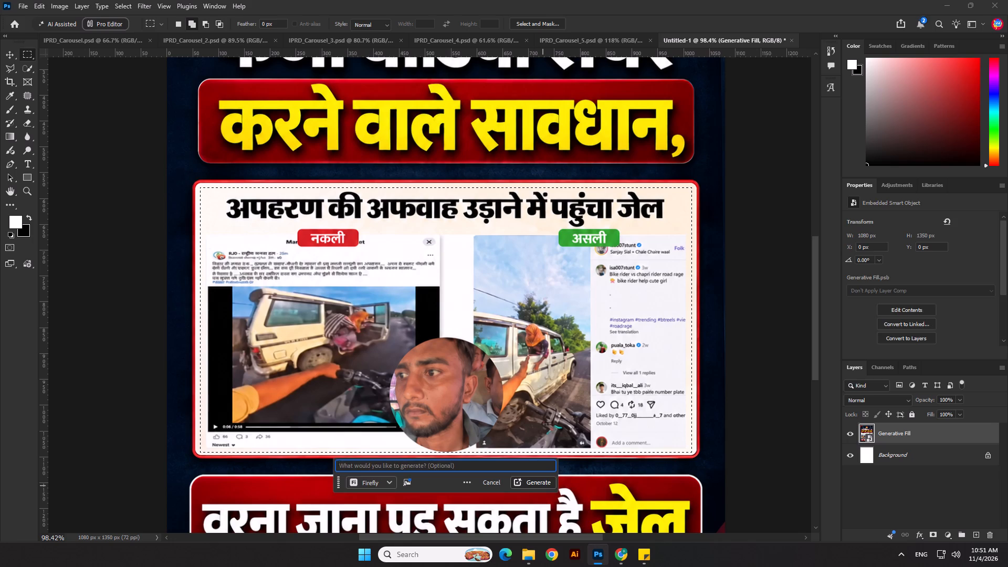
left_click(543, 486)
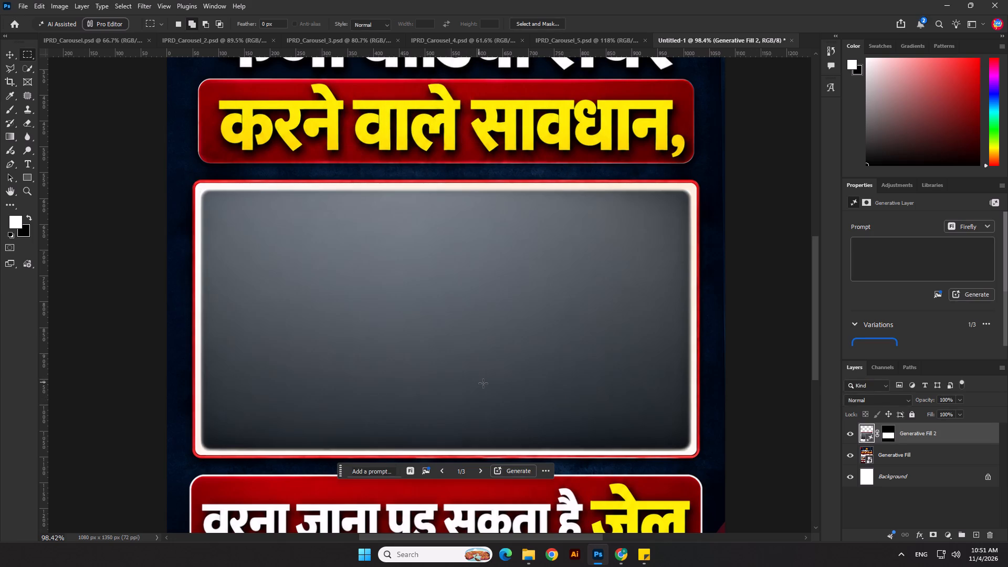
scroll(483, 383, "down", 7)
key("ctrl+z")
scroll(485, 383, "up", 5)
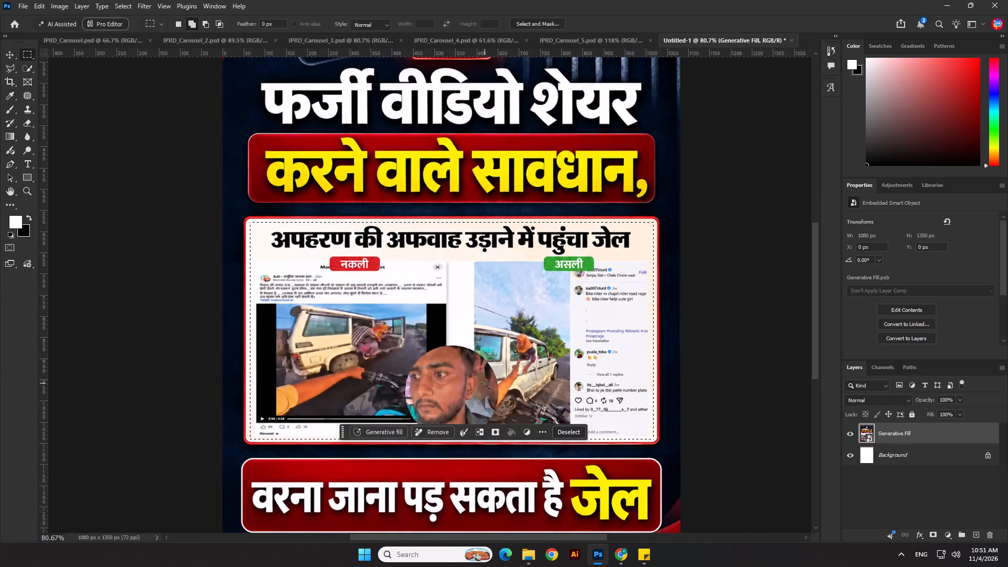
On a new layer, paint over the selected box interior using a 1000 px brush in the box's sampled off-white background colour, and deselect.
left_click(973, 530)
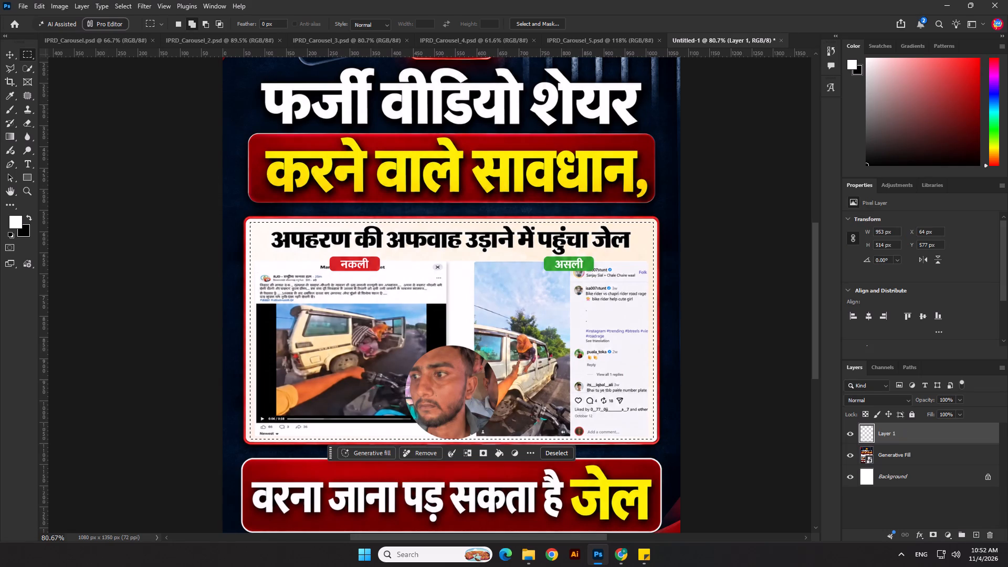
left_click(6, 93)
scroll(302, 213, "up", 8)
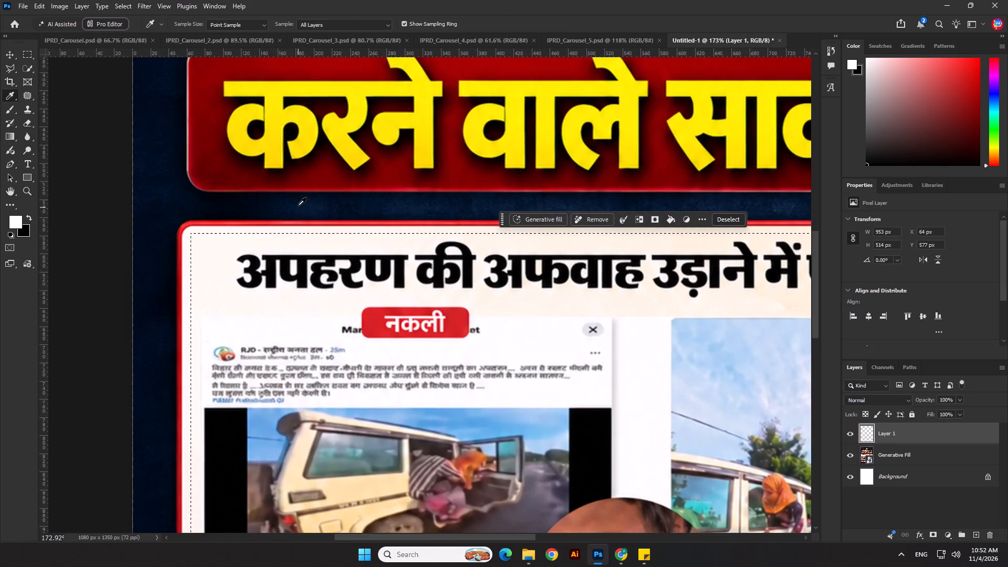
left_click(320, 238)
left_click(7, 111)
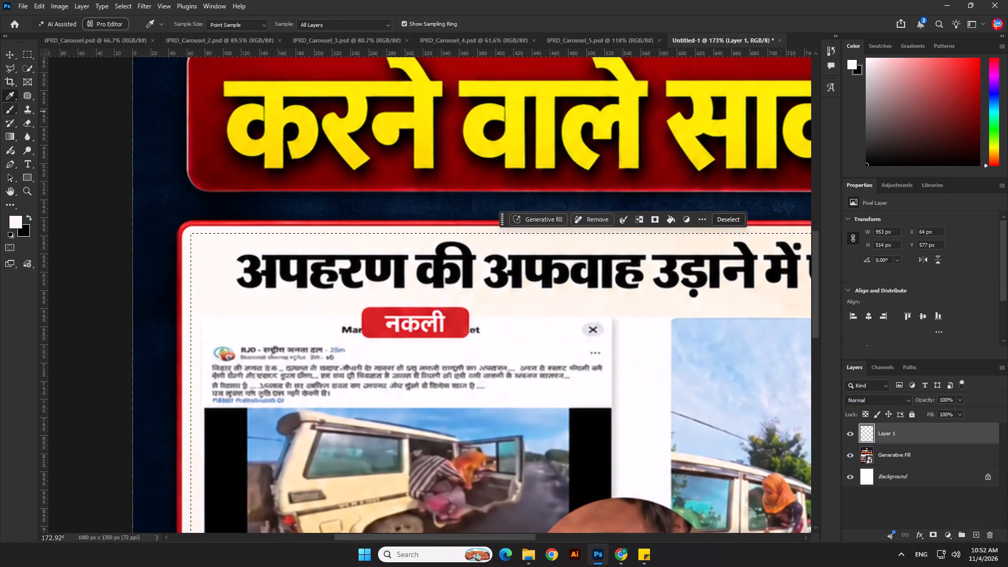
scroll(216, 236, "down", 10)
key("bracketright")
key("bracketright")
key("bracketright")
key("bracketright")
key("bracketright")
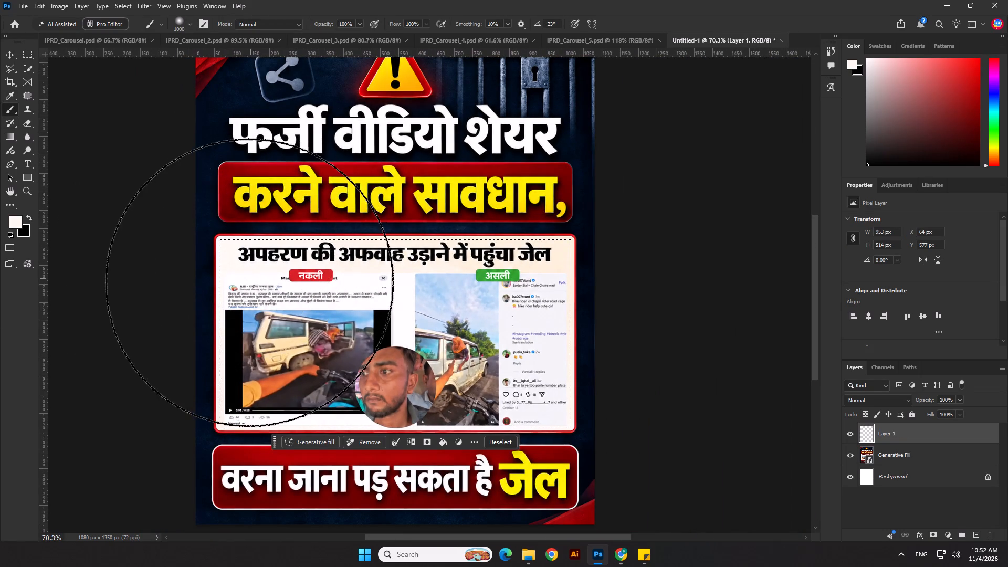
left_click_drag(249, 285, 502, 249)
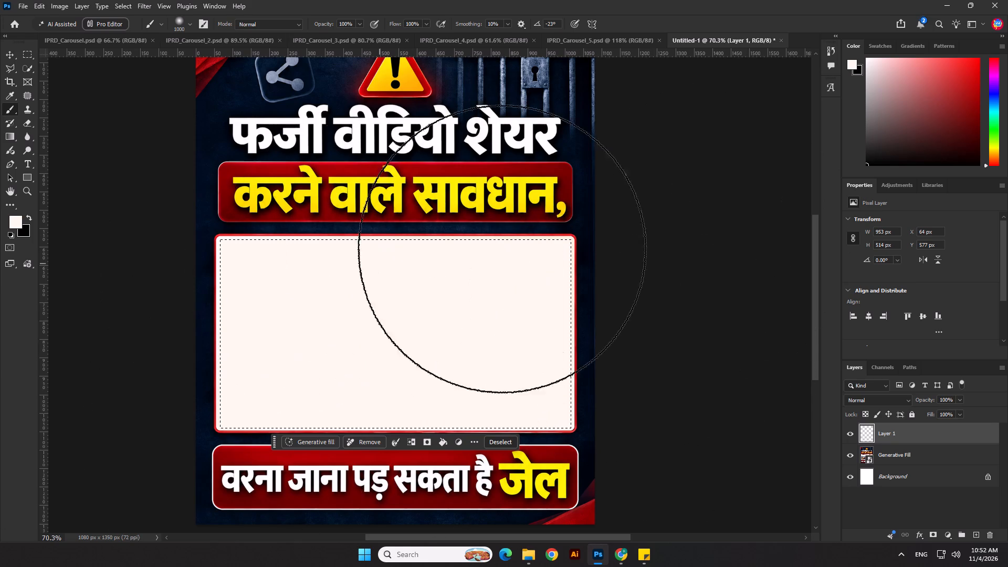
left_click_drag(502, 249, 671, 227)
left_click(29, 56)
right_click(349, 267)
left_click(365, 277)
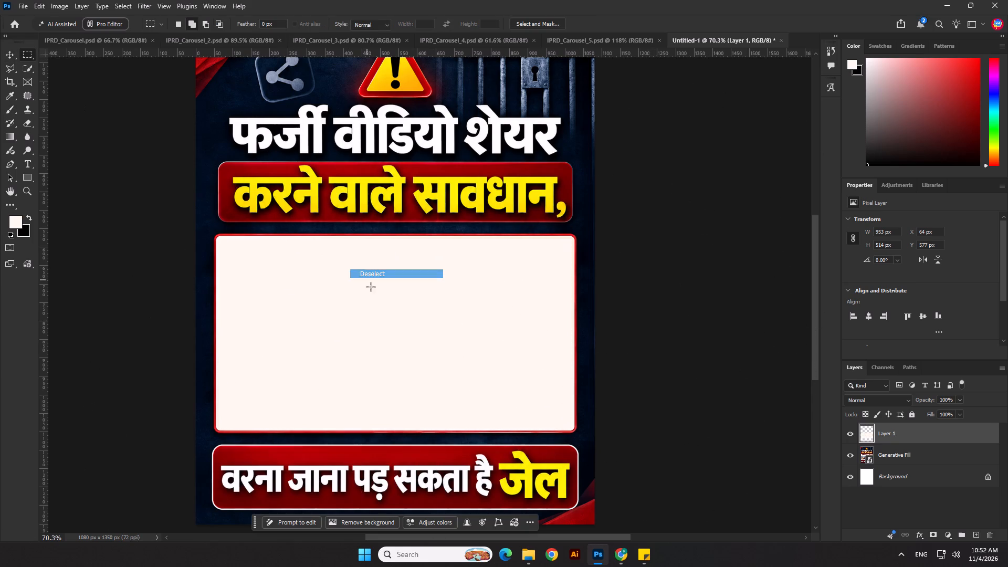
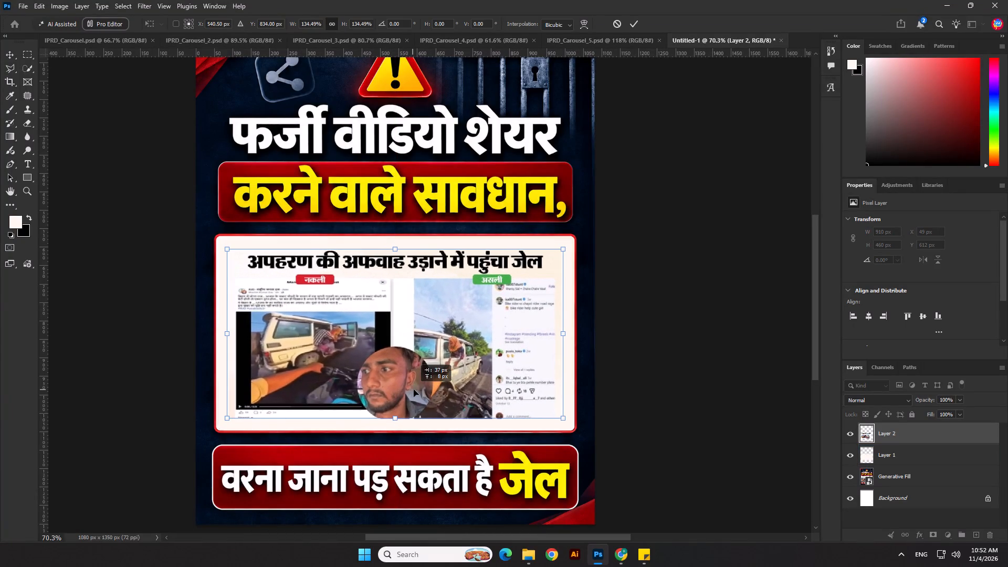
Enlarge the pasted नकली/असली comparison image over the blank comparison box to about 964 x 487 px.
left_click_drag(414, 390, 418, 390)
left_click_drag(403, 421, 402, 426)
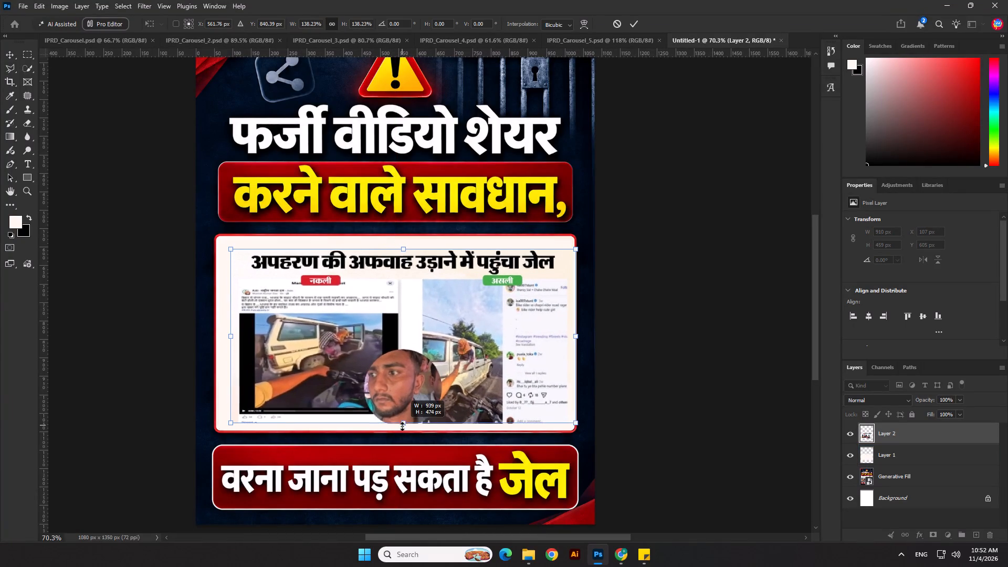
left_click_drag(402, 426, 402, 428)
key("Return")
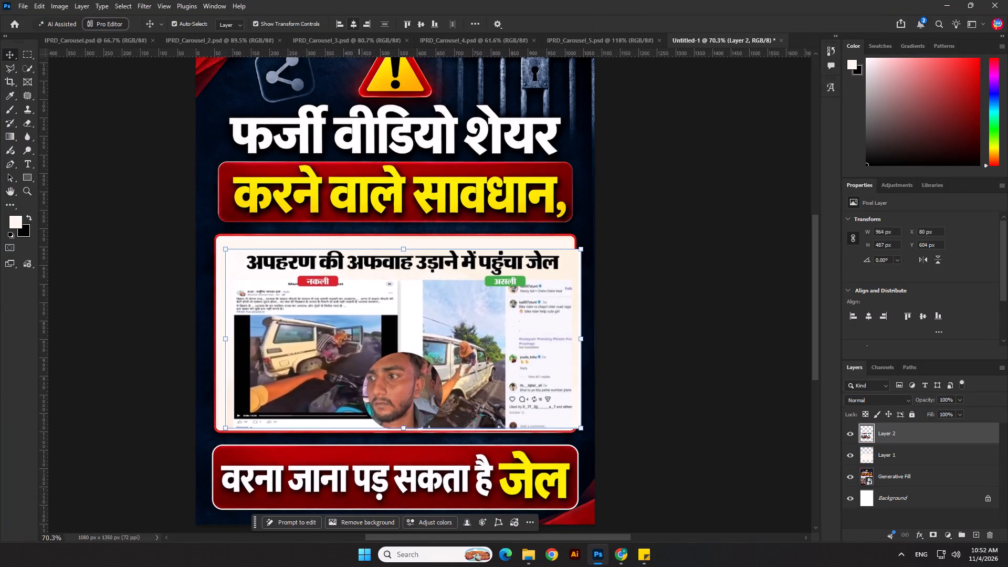
Centre the comparison image horizontally on the canvas and nudge it up to Y 598 px.
left_click(351, 21)
key("Up")
key("Up")
key("Up")
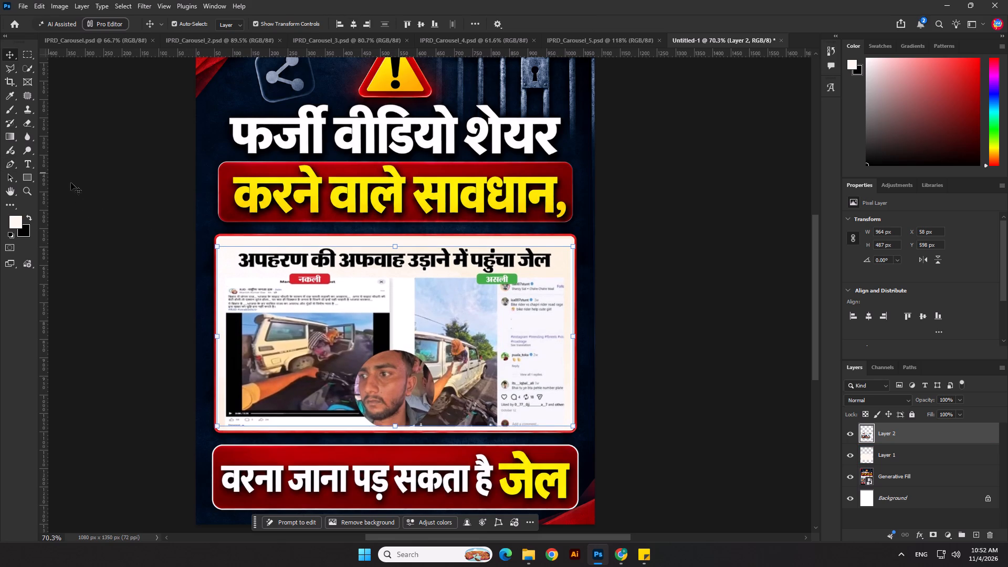
left_click(726, 338)
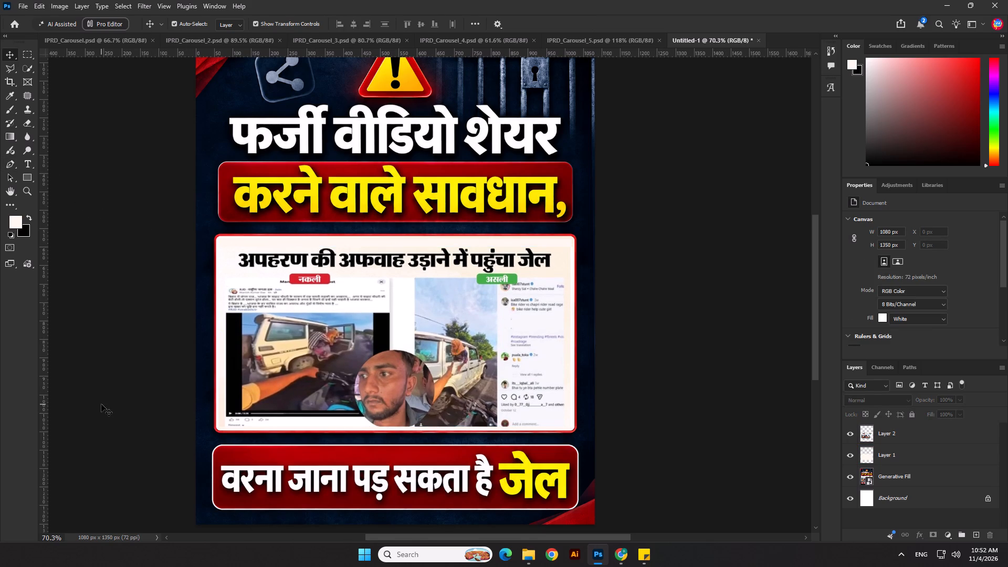
Add a layer mask to the comparison image and draw a short black-to-white linear gradient fading its left edge inside the red border.
scroll(266, 364, "up", 4)
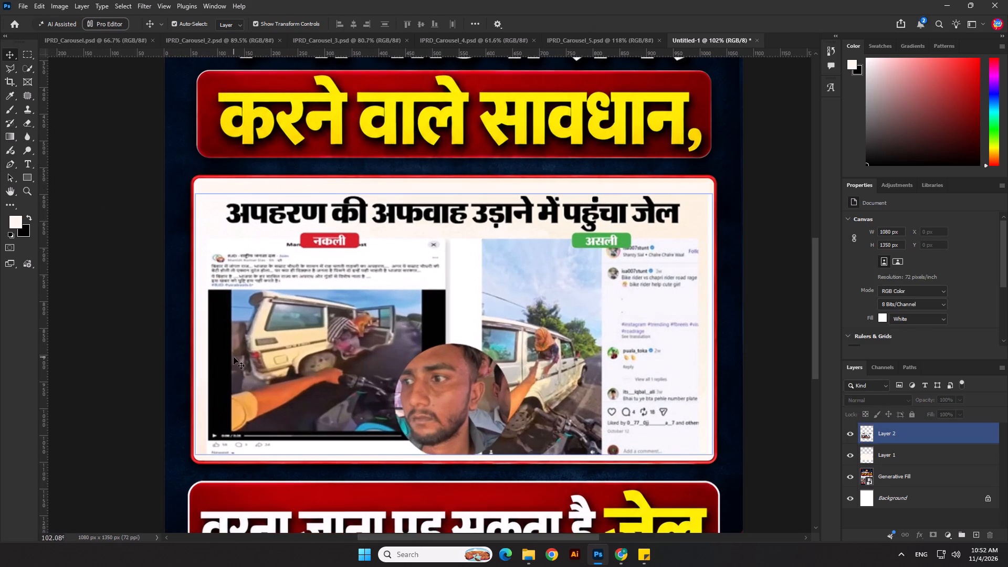
left_click(234, 357)
left_click(932, 535)
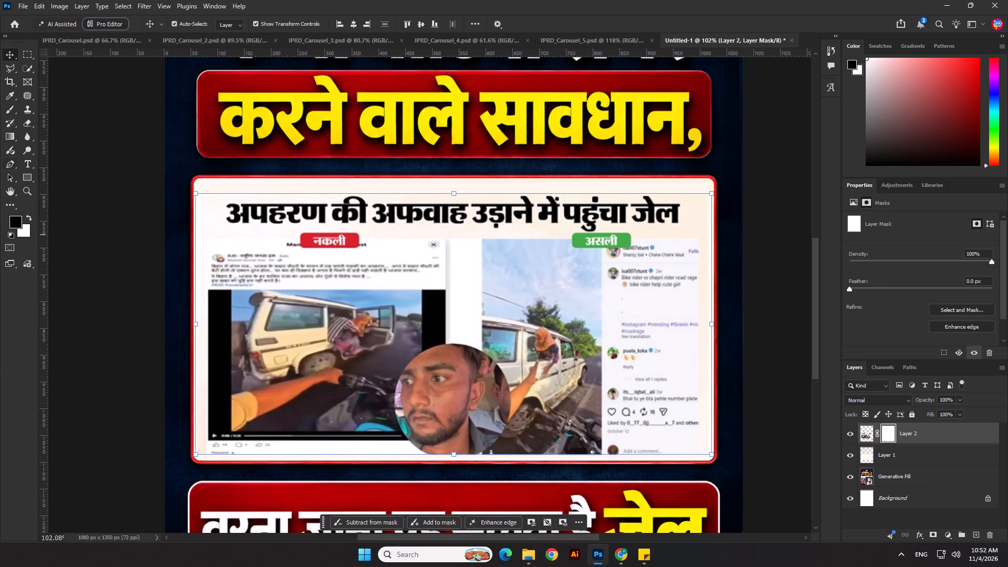
left_click(11, 138)
scroll(165, 357, "up", 8)
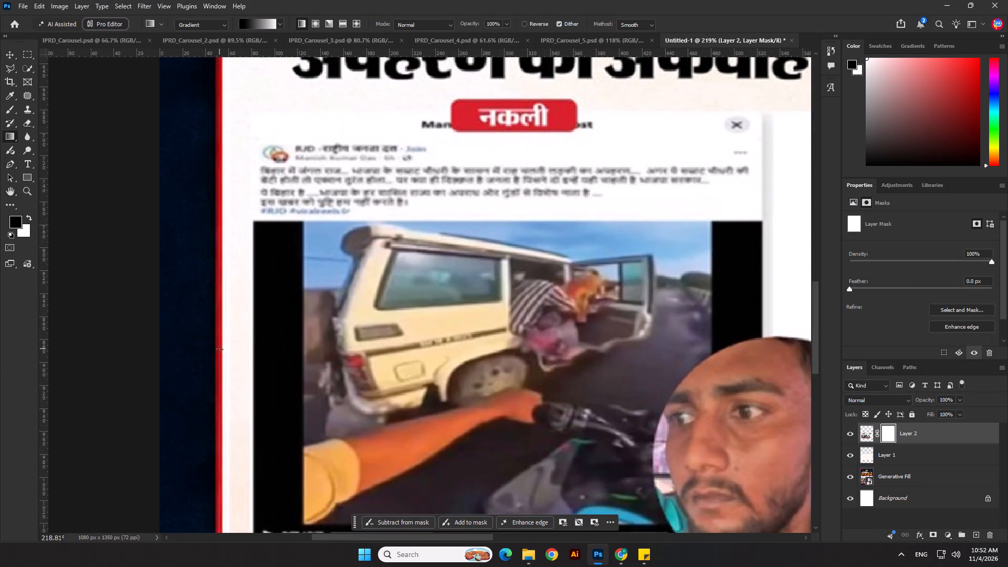
left_click_drag(219, 349, 248, 351)
left_click_drag(248, 351, 245, 351)
left_click_drag(245, 351, 246, 351)
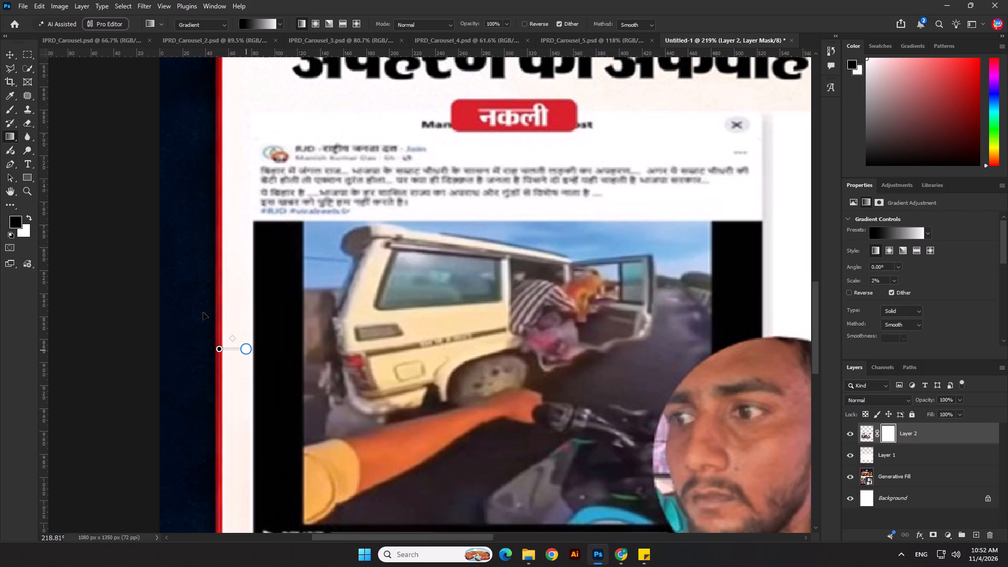
scroll(154, 286, "down", 10)
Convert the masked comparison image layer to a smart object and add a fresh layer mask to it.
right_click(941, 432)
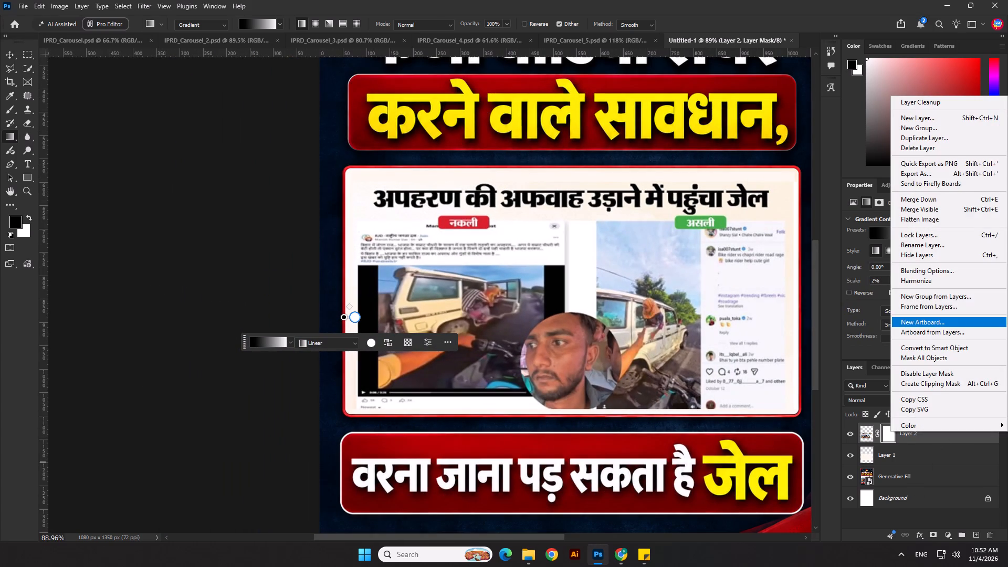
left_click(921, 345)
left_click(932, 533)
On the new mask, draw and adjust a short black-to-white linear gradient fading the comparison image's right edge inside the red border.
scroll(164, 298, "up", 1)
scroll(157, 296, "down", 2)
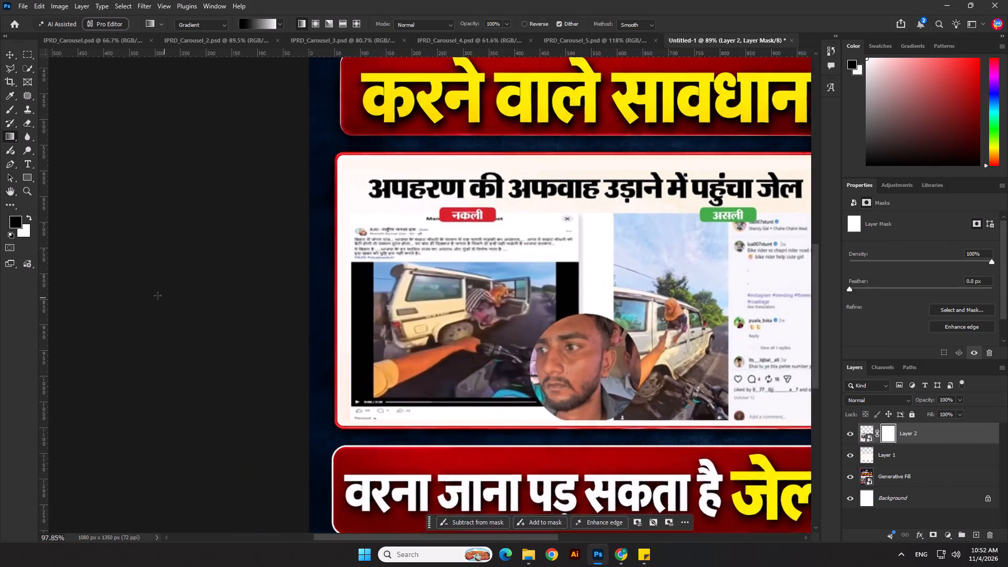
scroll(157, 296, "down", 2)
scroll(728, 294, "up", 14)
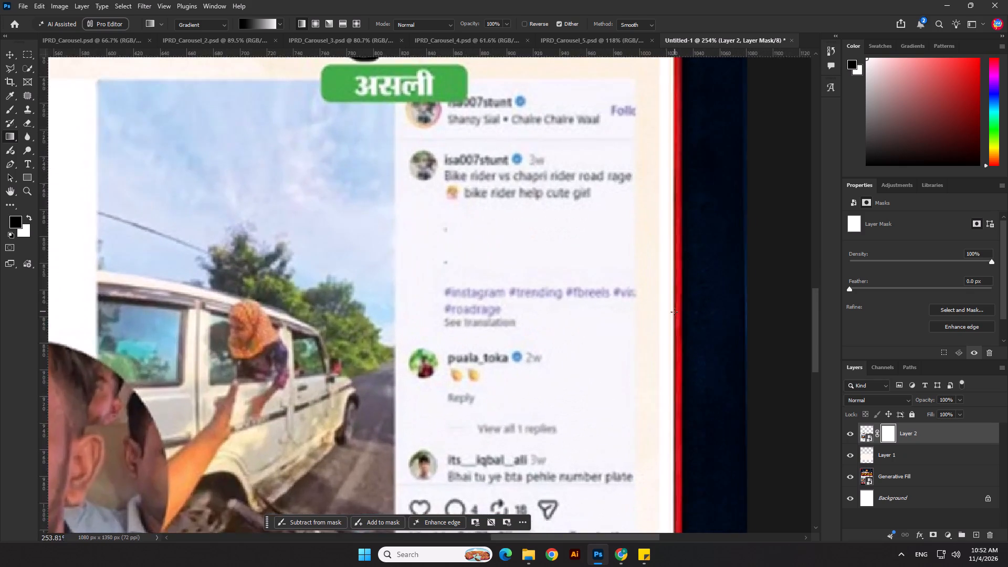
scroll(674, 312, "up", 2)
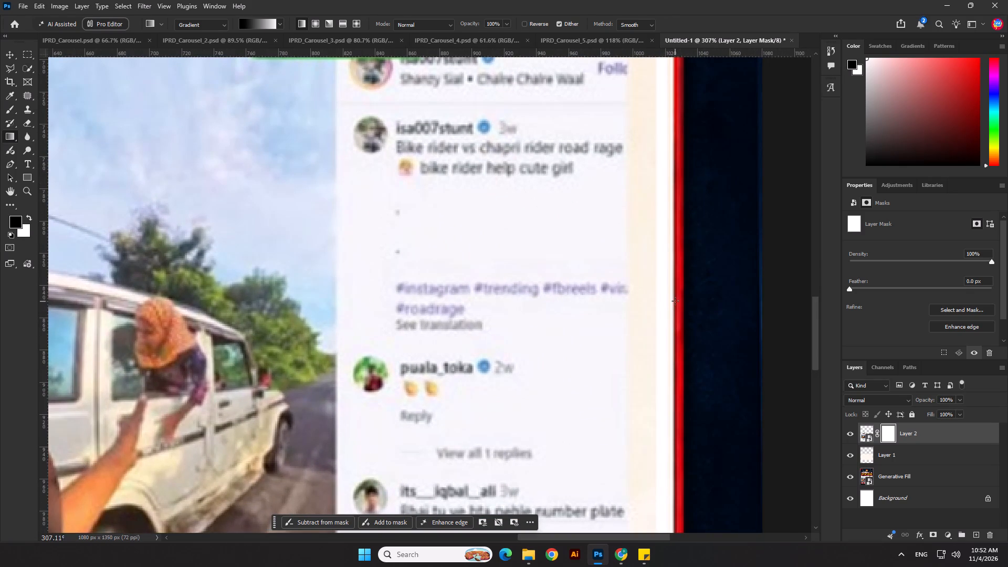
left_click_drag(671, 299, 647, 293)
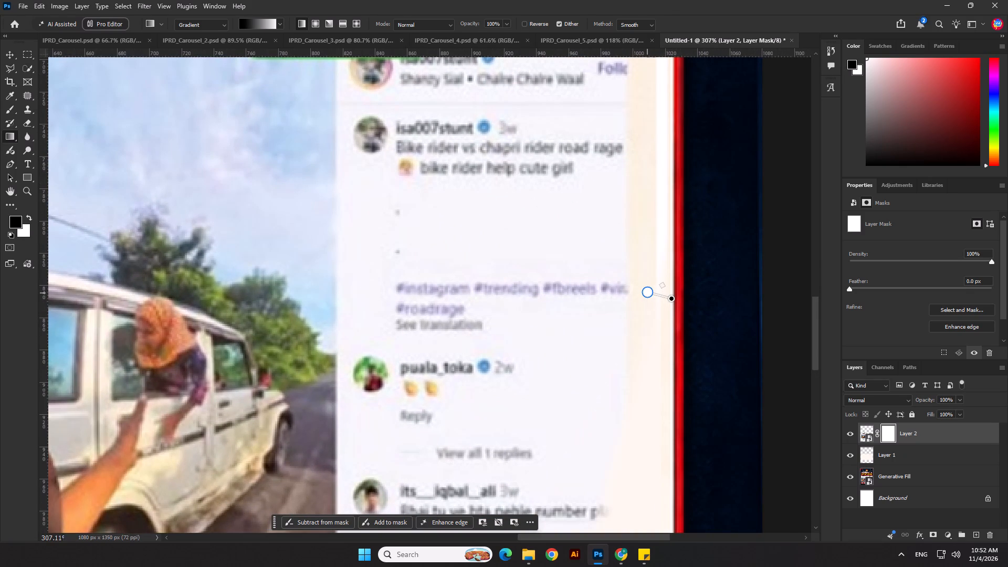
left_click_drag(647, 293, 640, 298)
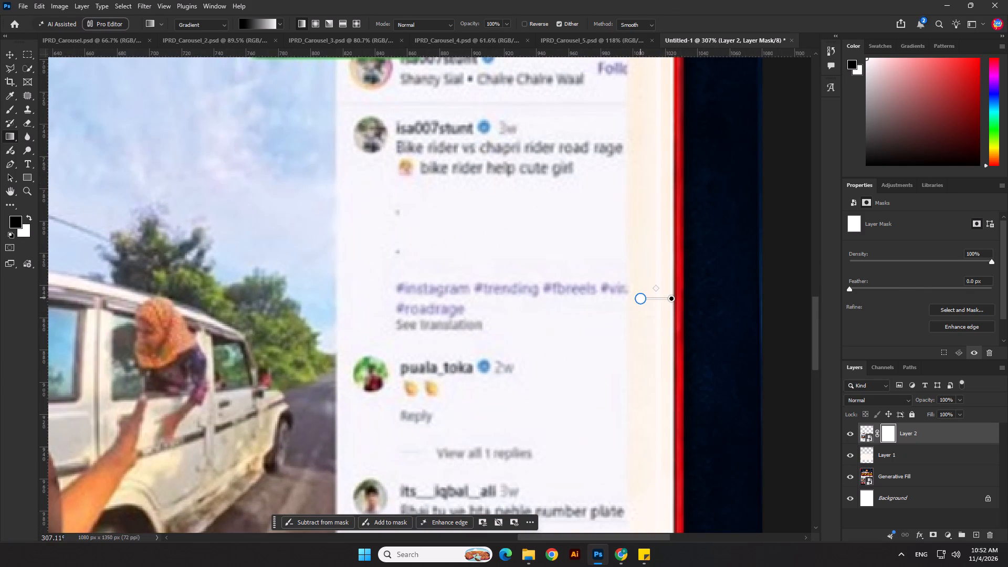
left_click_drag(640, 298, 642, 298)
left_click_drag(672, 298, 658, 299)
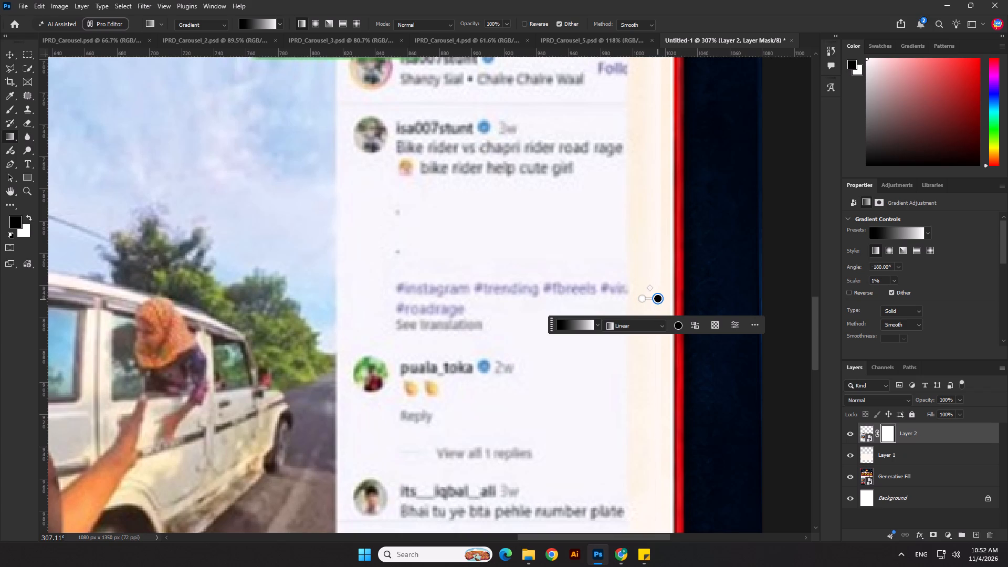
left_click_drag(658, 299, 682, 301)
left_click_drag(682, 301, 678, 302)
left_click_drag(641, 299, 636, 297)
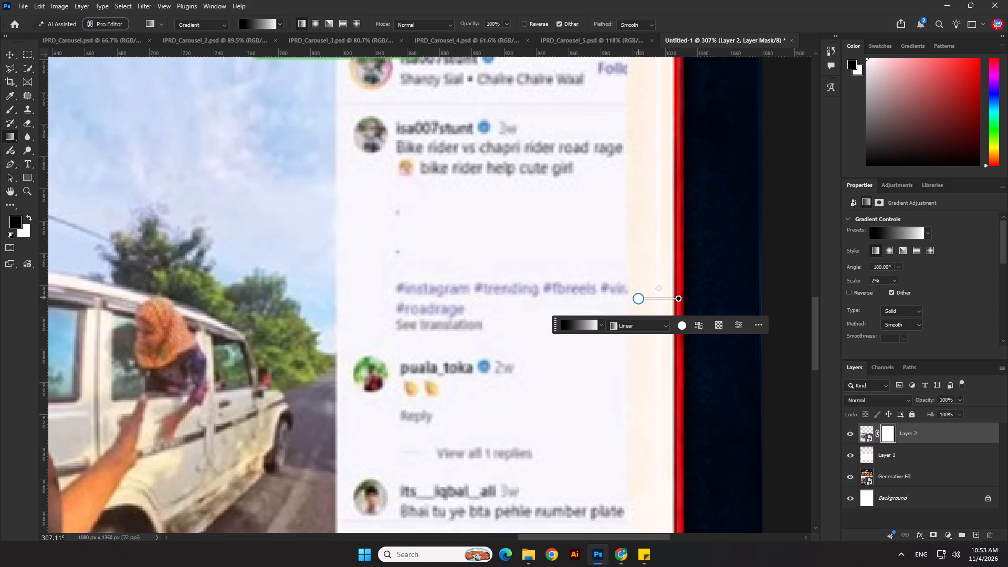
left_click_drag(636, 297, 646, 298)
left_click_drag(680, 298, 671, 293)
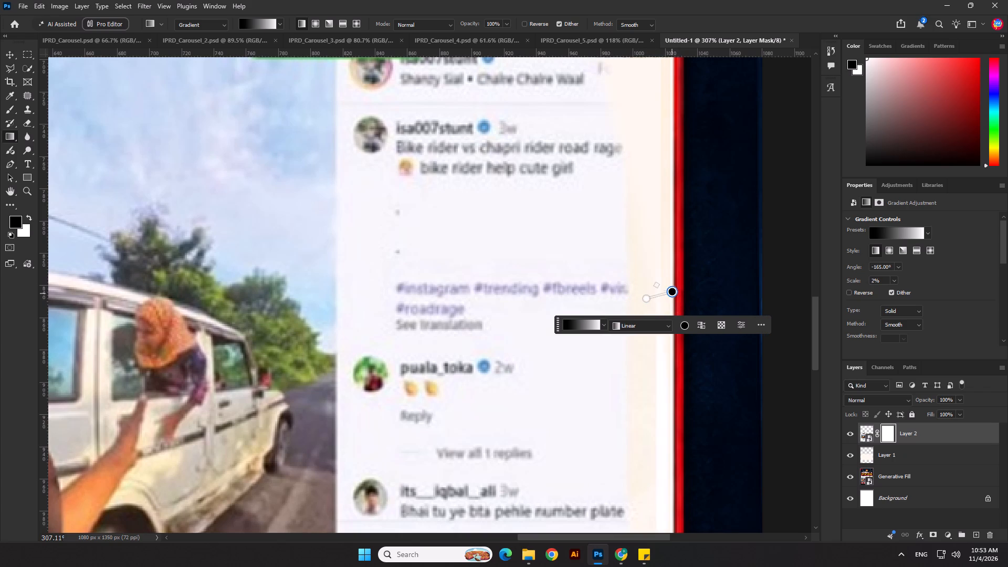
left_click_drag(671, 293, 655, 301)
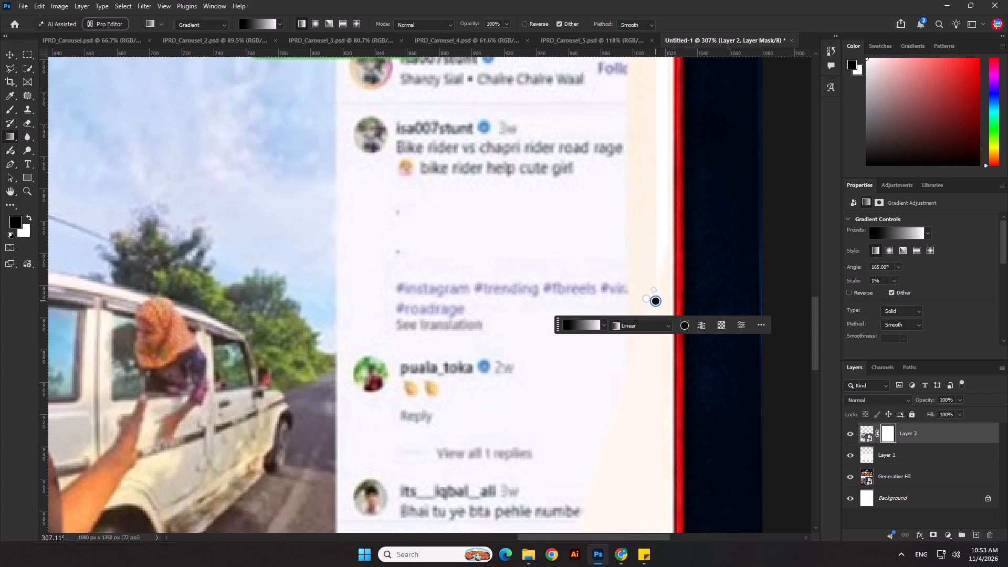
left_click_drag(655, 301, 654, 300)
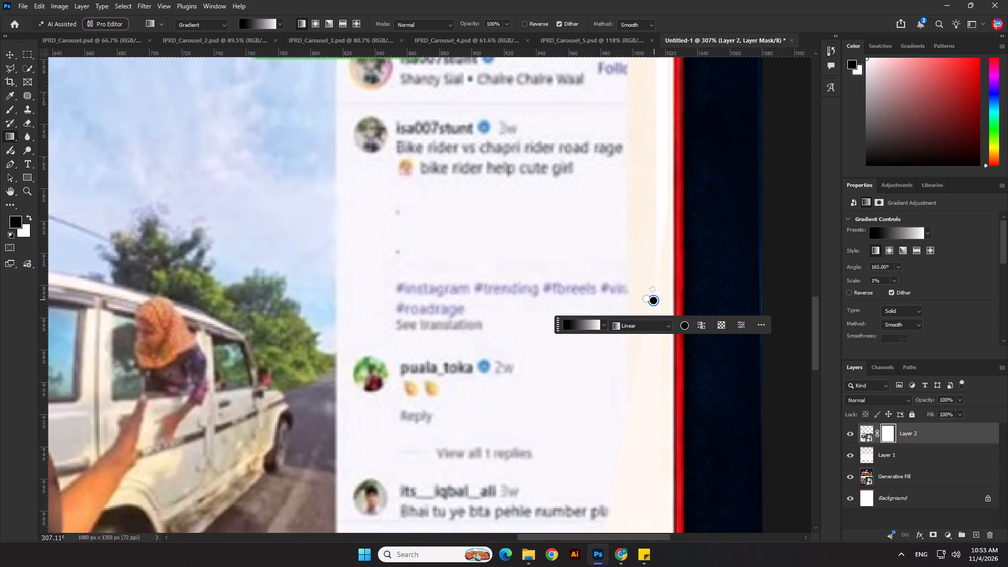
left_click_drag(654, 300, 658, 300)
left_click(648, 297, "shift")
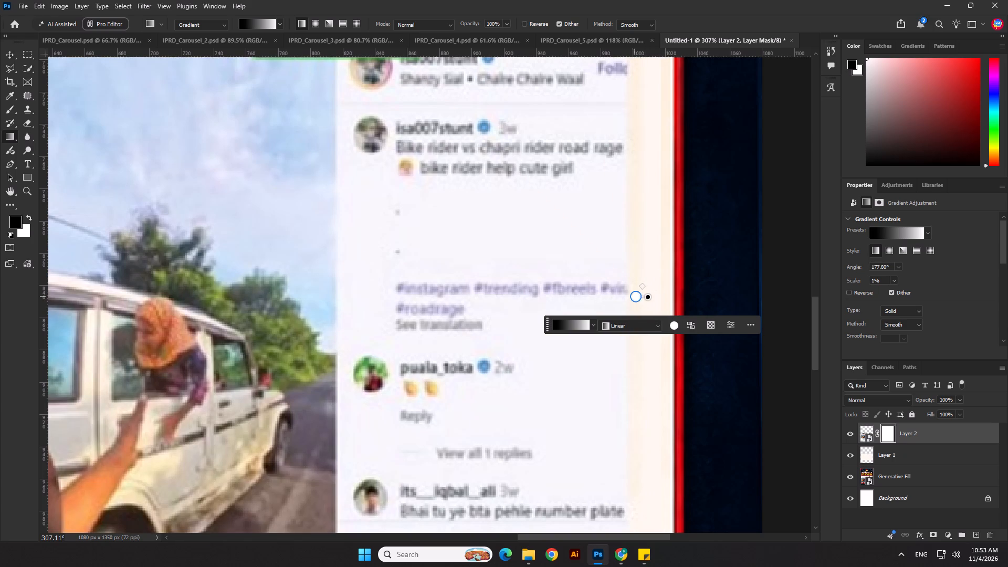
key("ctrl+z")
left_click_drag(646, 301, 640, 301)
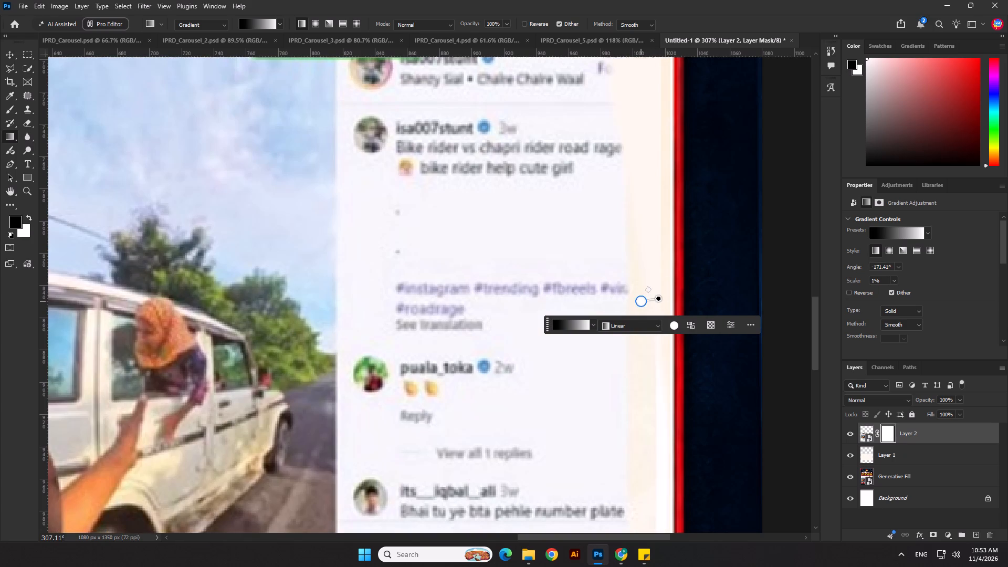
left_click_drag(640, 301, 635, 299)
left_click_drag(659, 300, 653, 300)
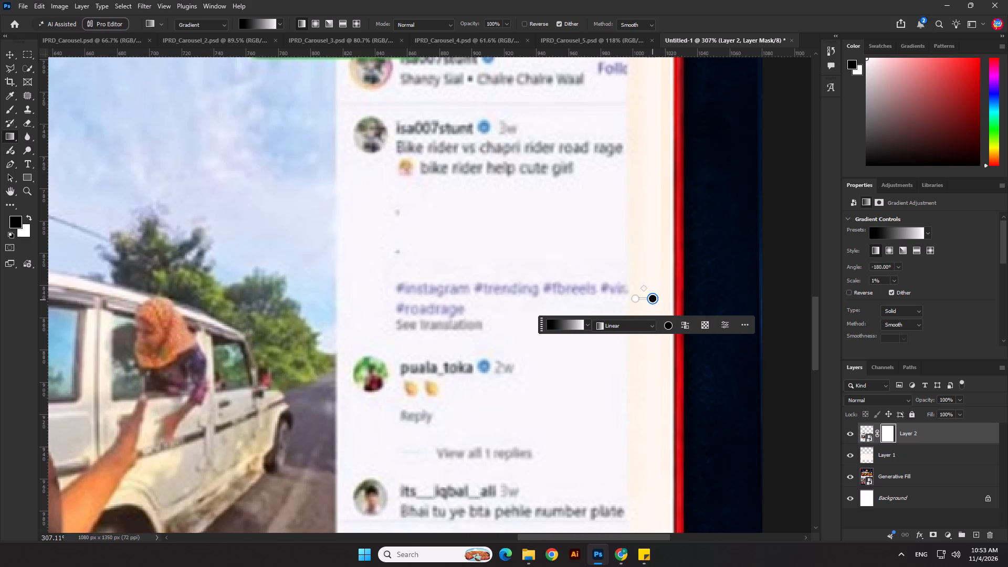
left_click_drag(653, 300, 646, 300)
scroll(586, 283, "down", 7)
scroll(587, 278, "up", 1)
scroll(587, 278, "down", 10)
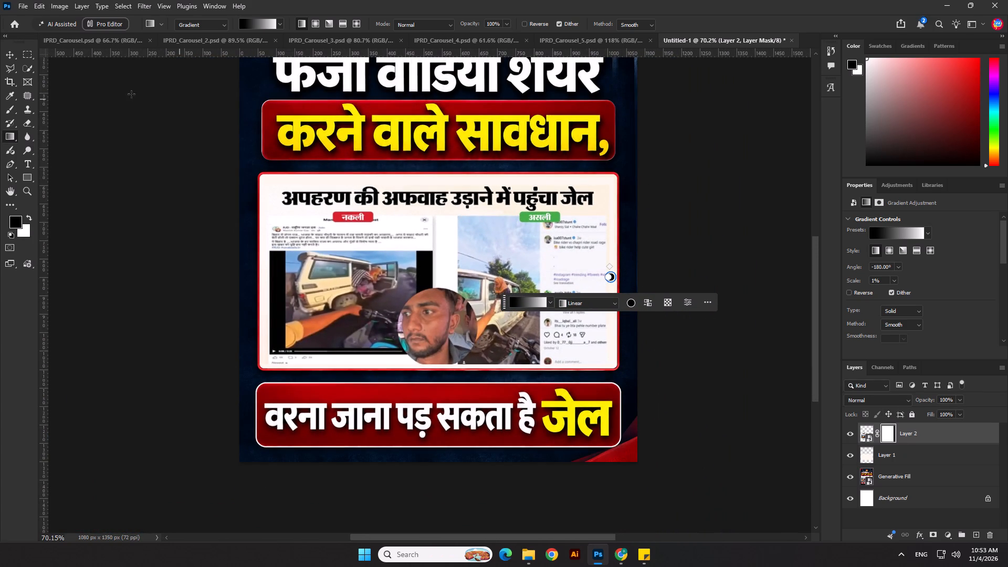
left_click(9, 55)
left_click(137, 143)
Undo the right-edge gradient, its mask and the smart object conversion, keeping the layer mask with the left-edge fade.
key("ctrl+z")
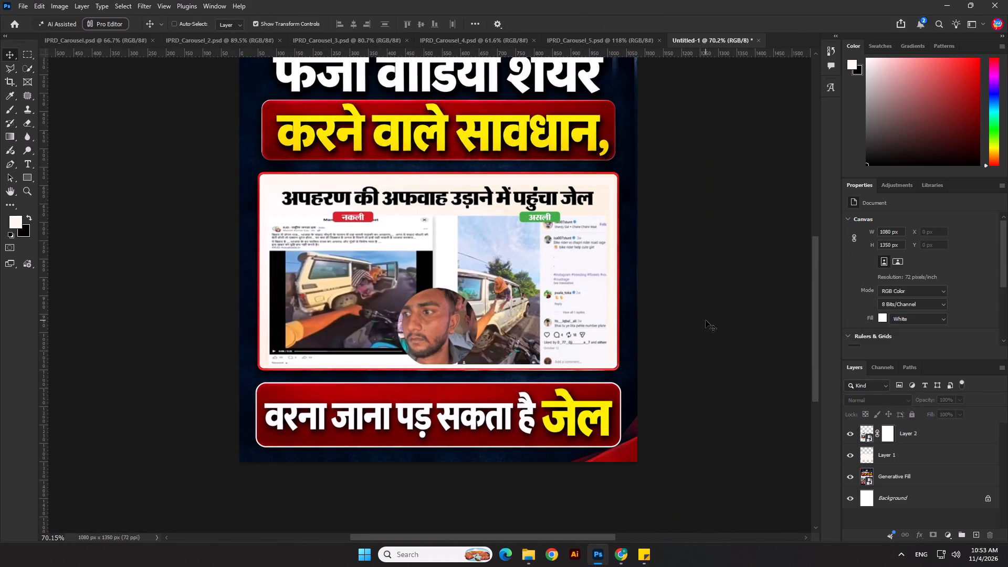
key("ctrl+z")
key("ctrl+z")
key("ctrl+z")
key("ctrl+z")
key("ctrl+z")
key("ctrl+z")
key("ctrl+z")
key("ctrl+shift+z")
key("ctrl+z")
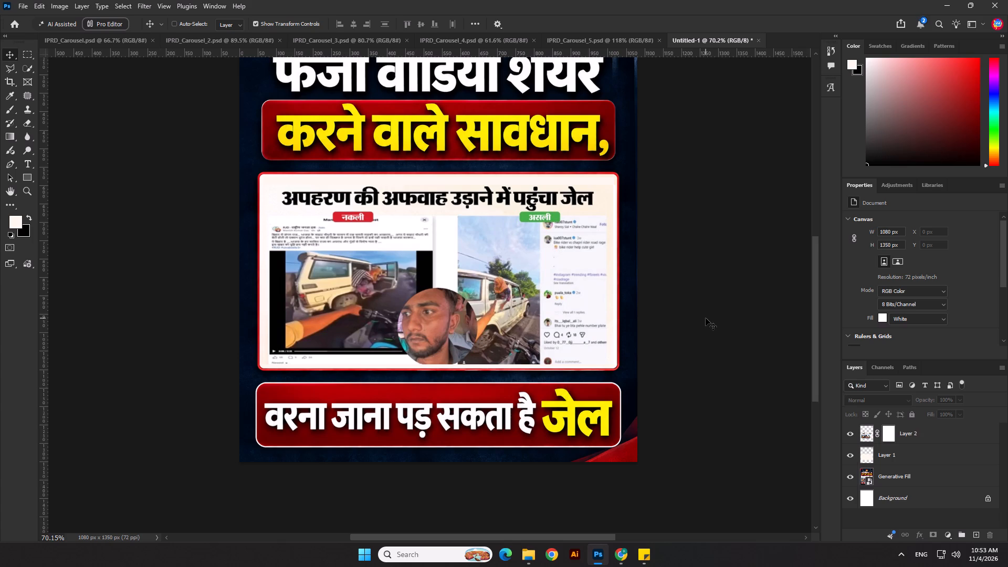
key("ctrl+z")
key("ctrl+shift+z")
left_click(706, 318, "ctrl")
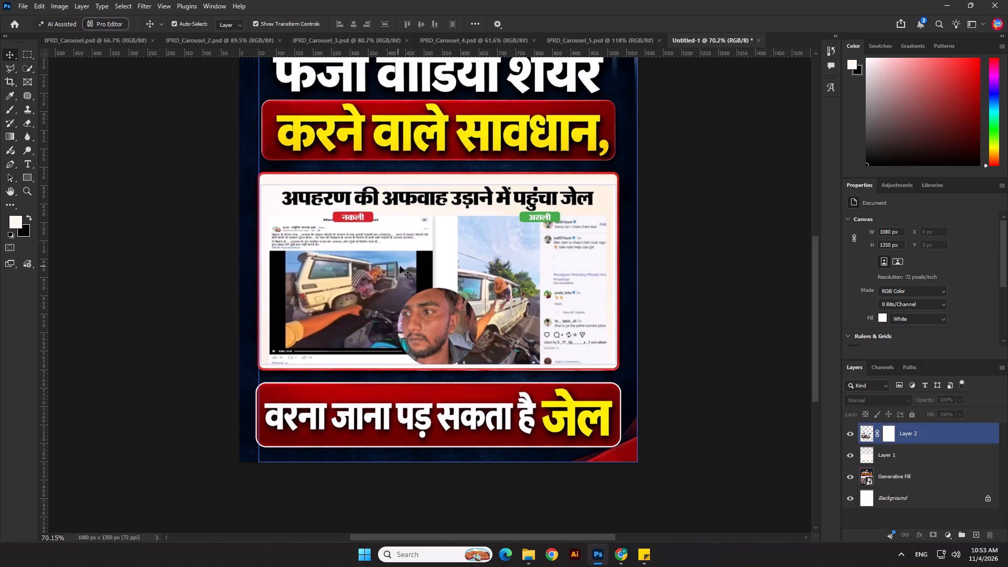
Centre the masked comparison image horizontally on the canvas again and nudge it up to Y 590 px.
left_click(400, 266)
left_click(353, 23)
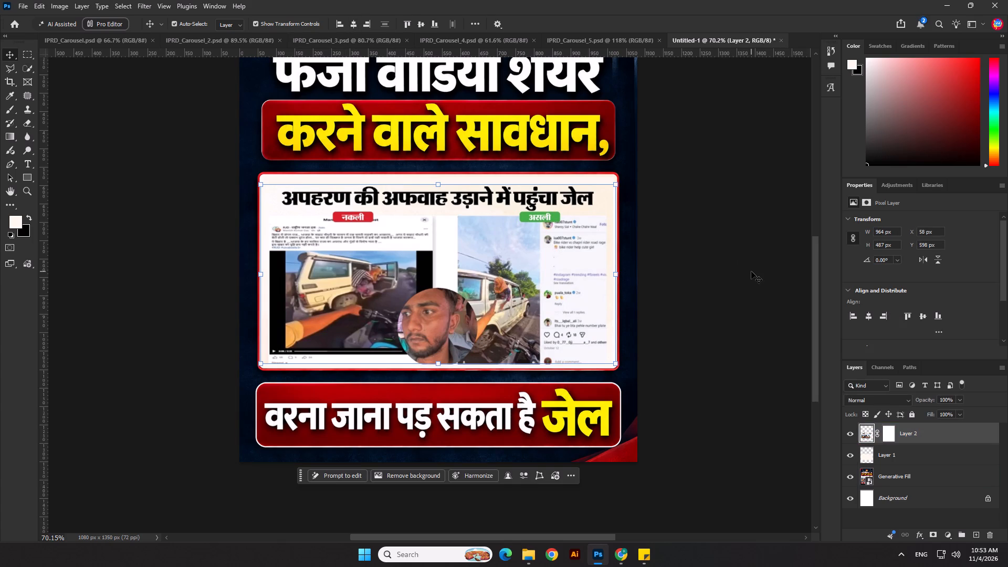
key("Up")
key("Up")
key("Up")
key("Up")
left_click(751, 271)
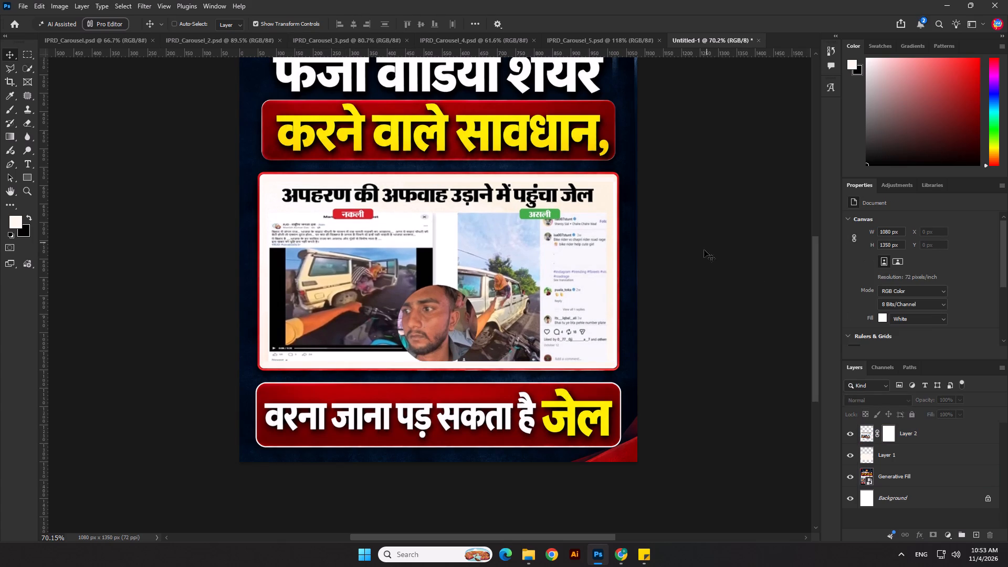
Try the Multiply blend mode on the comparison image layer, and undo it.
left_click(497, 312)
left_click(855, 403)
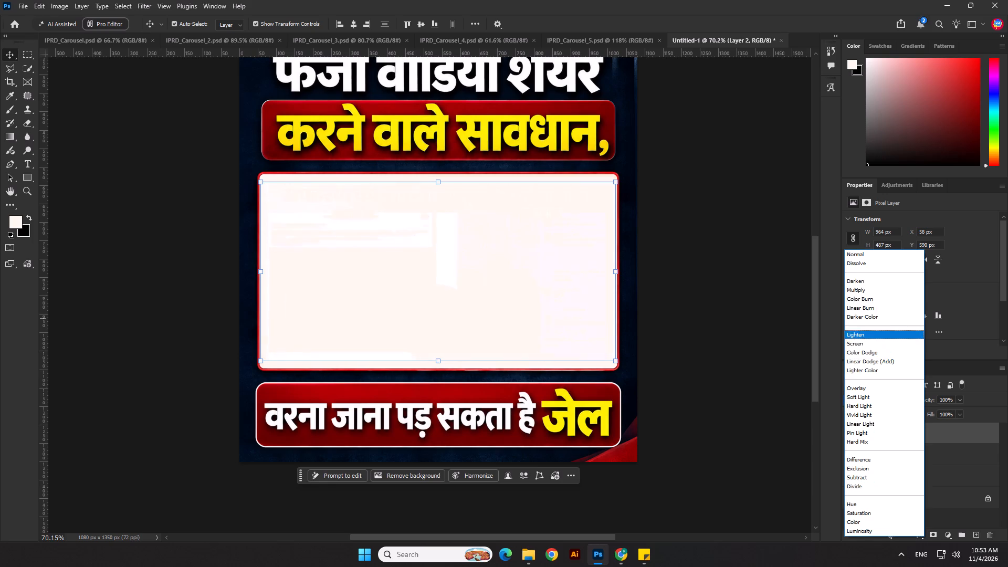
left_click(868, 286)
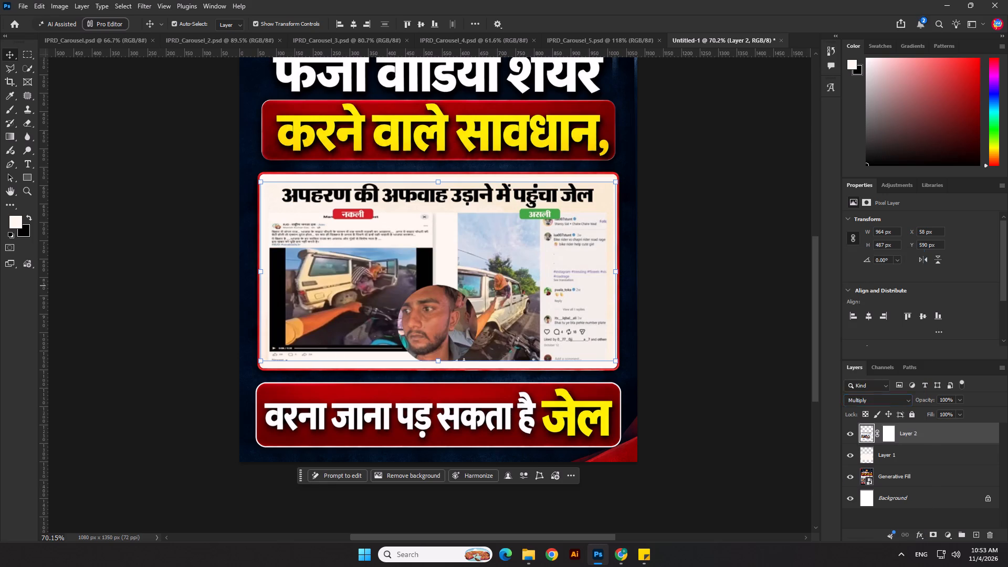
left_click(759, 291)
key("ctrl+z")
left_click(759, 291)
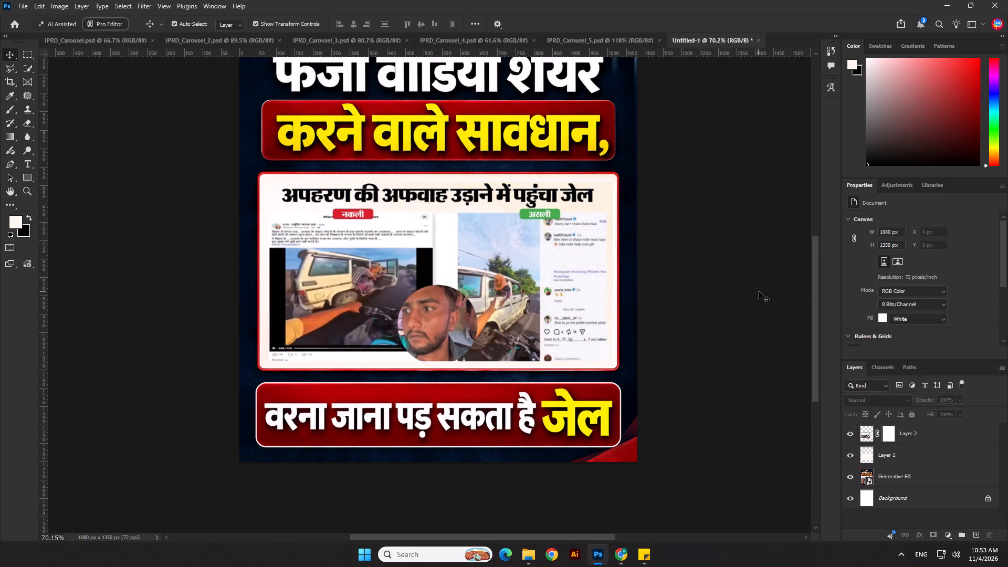
Save the poster as 6.psd in the Third Party 03.11.26 folder, accepting the Photoshop format options.
key("ctrl+s")
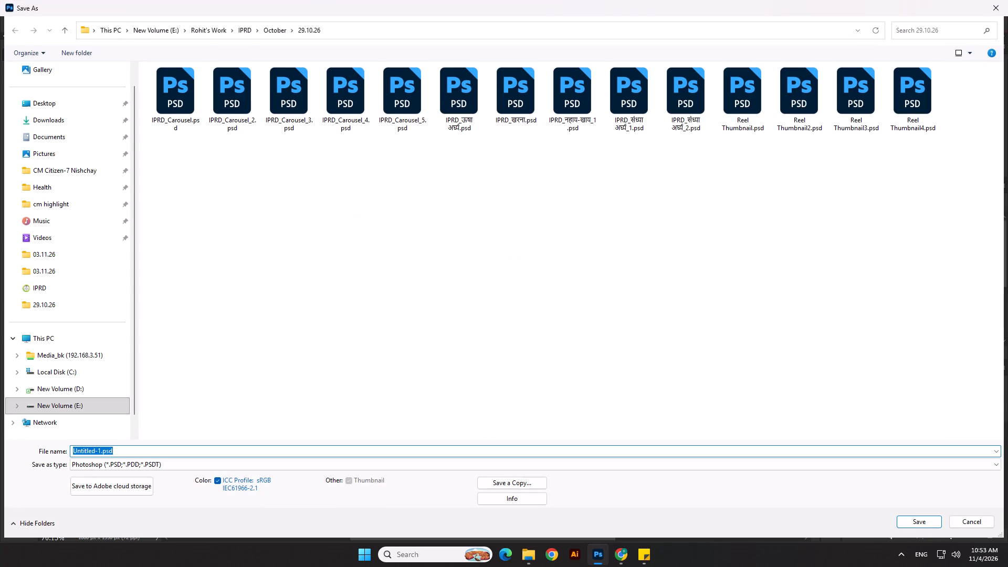
left_click(55, 272)
left_click(249, 453)
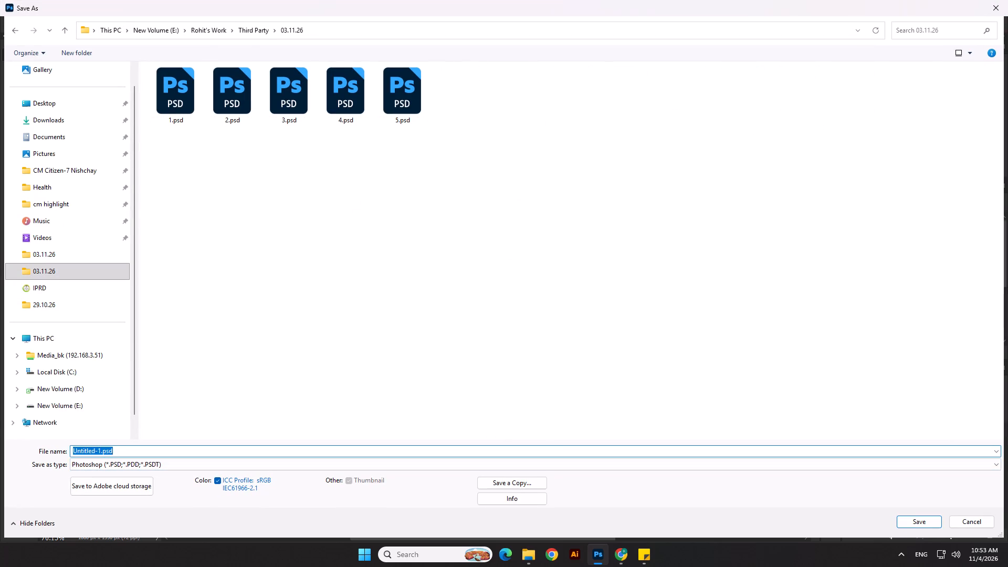
key("6")
key("Return")
key("Return")
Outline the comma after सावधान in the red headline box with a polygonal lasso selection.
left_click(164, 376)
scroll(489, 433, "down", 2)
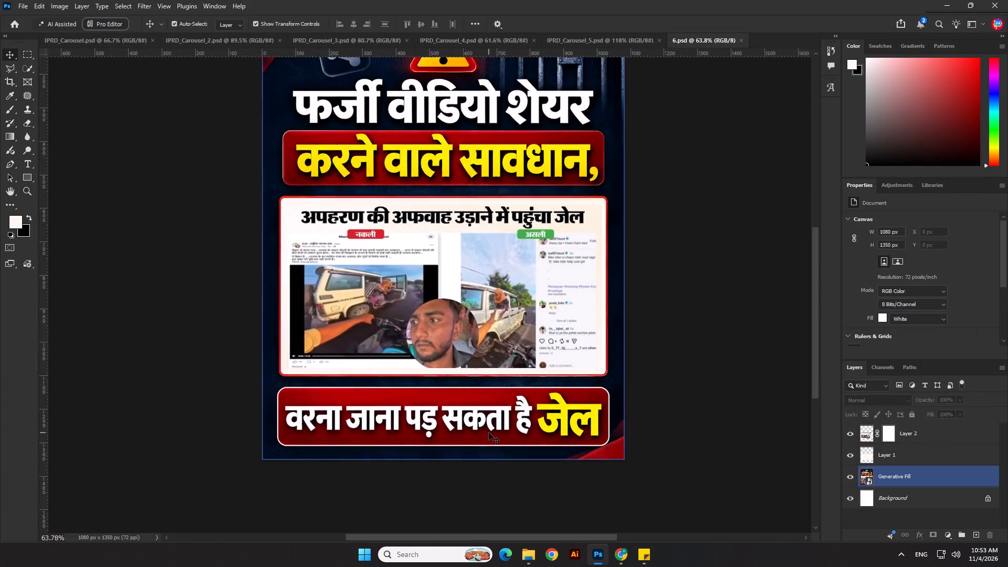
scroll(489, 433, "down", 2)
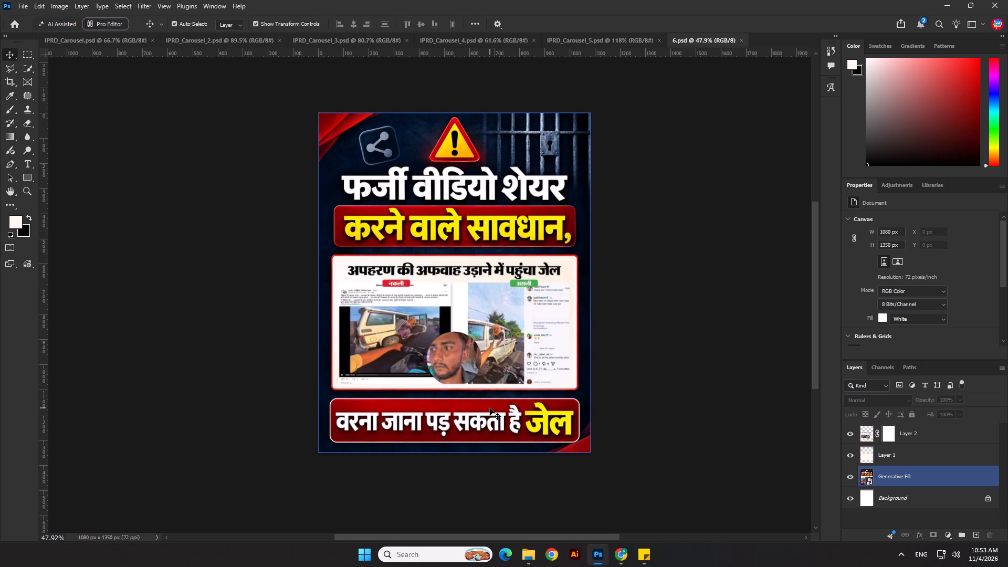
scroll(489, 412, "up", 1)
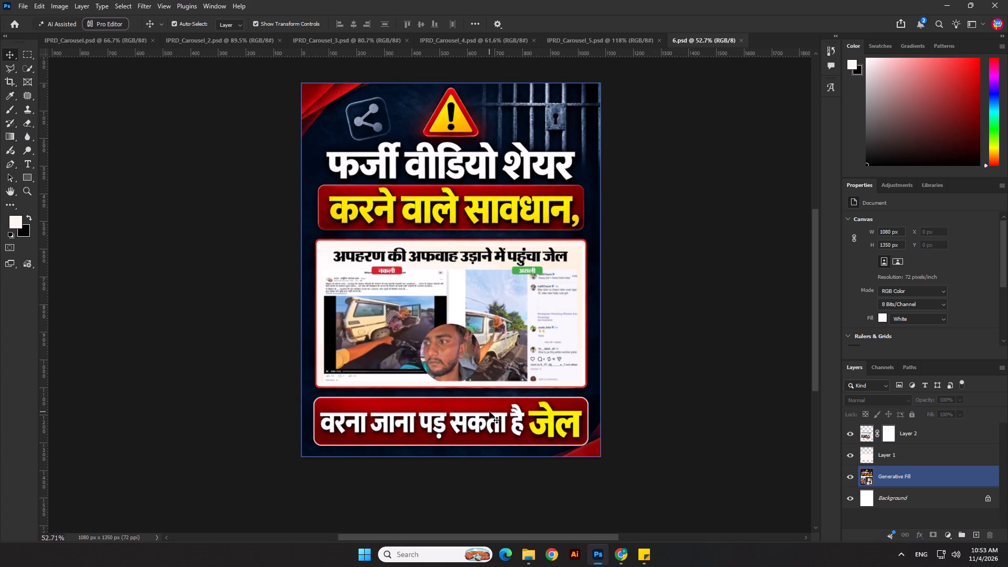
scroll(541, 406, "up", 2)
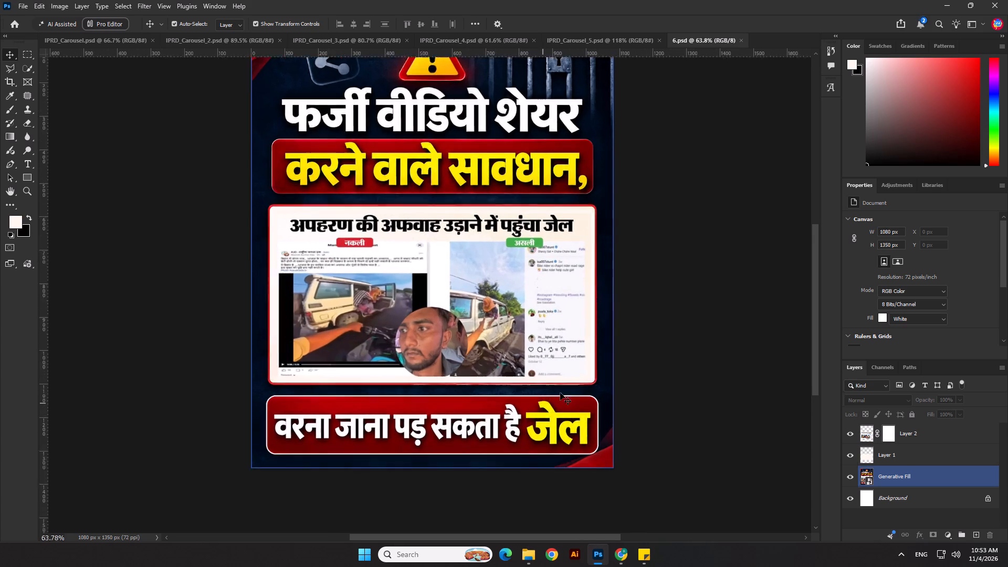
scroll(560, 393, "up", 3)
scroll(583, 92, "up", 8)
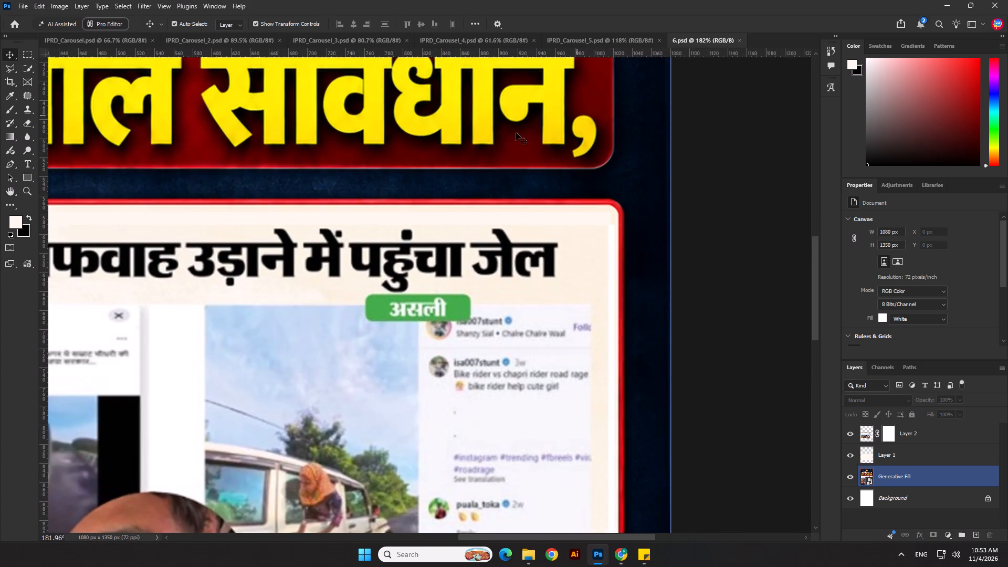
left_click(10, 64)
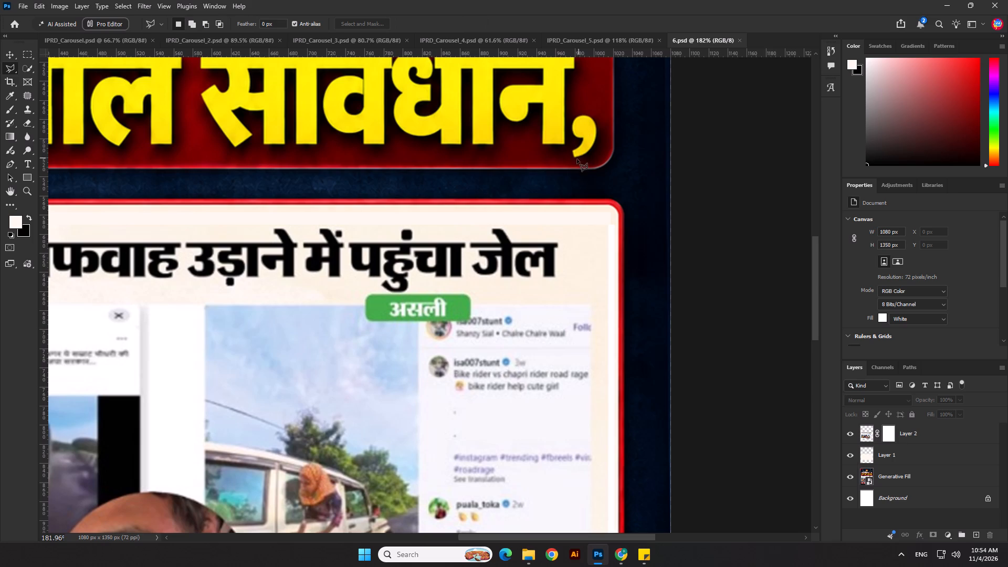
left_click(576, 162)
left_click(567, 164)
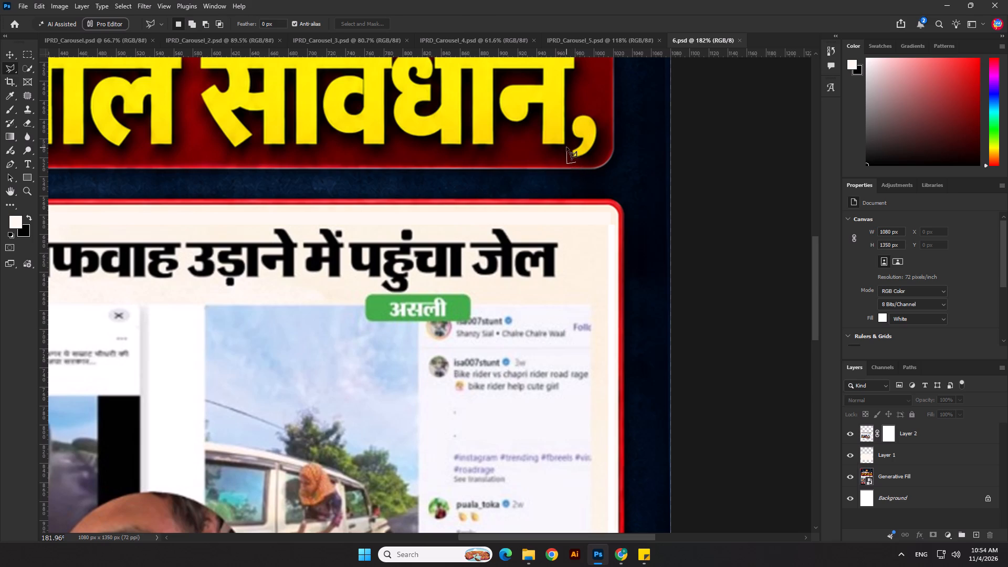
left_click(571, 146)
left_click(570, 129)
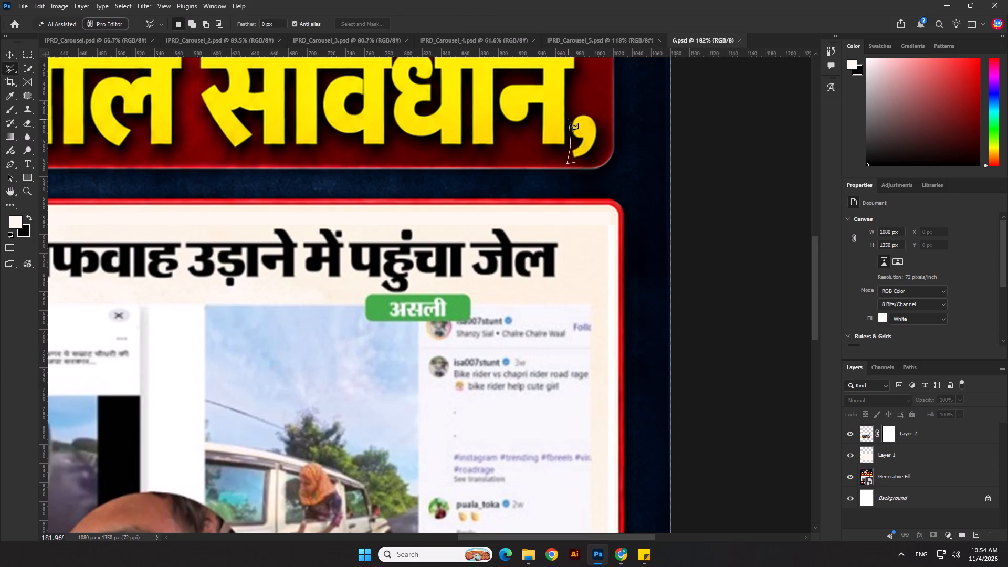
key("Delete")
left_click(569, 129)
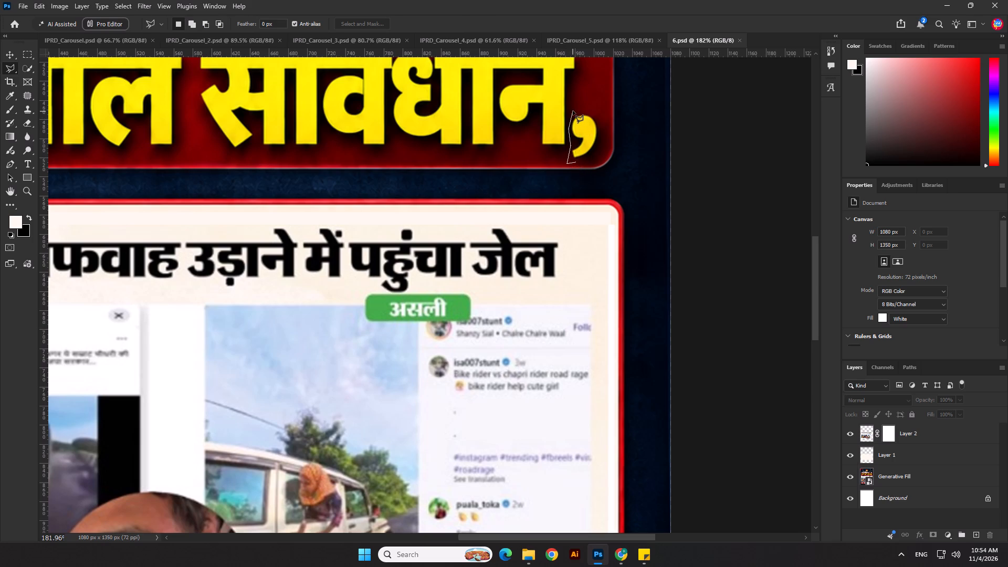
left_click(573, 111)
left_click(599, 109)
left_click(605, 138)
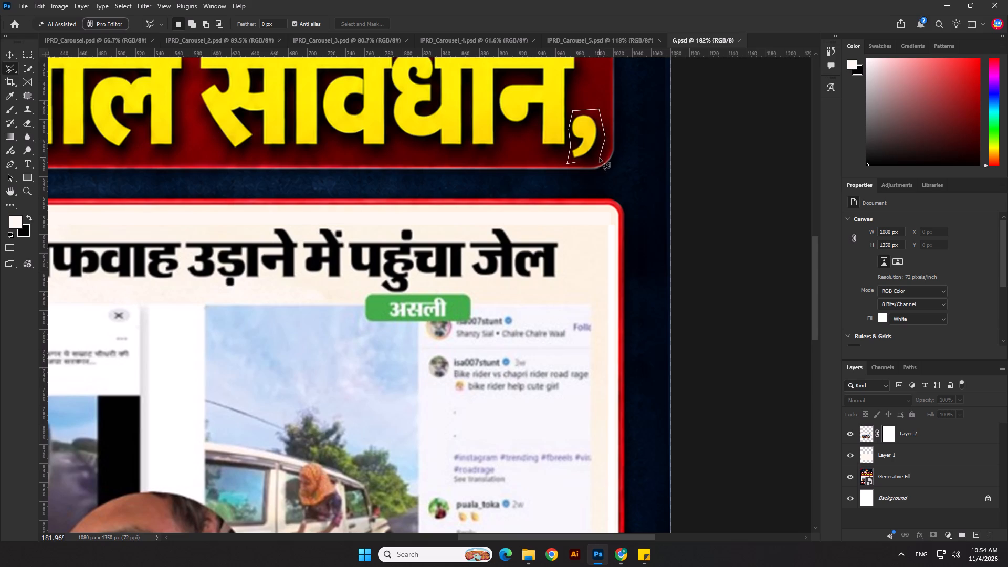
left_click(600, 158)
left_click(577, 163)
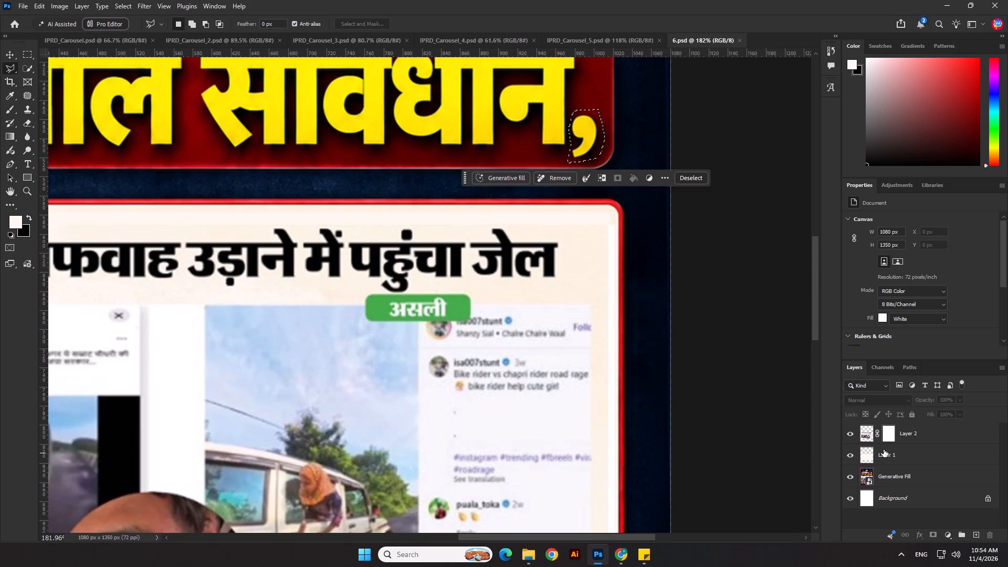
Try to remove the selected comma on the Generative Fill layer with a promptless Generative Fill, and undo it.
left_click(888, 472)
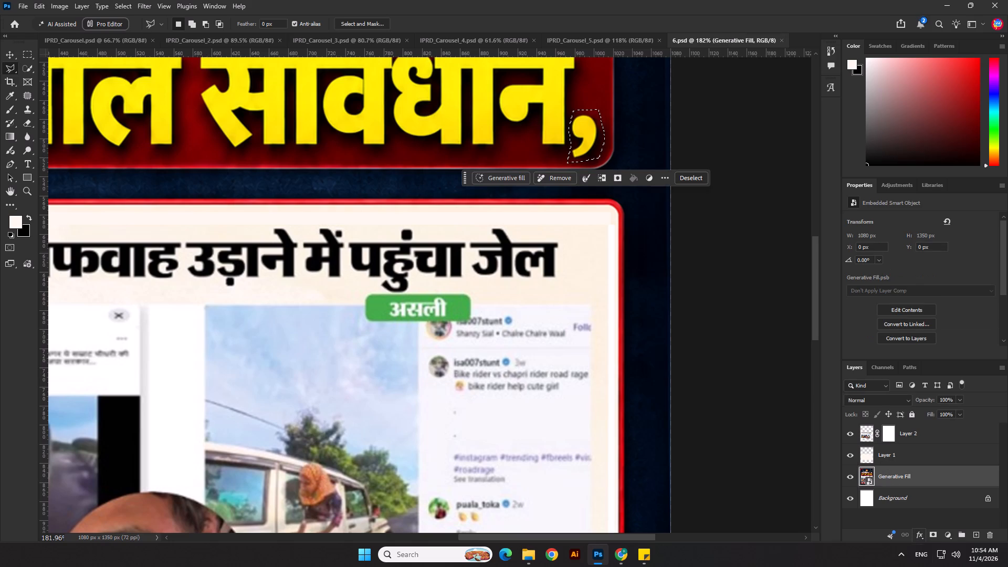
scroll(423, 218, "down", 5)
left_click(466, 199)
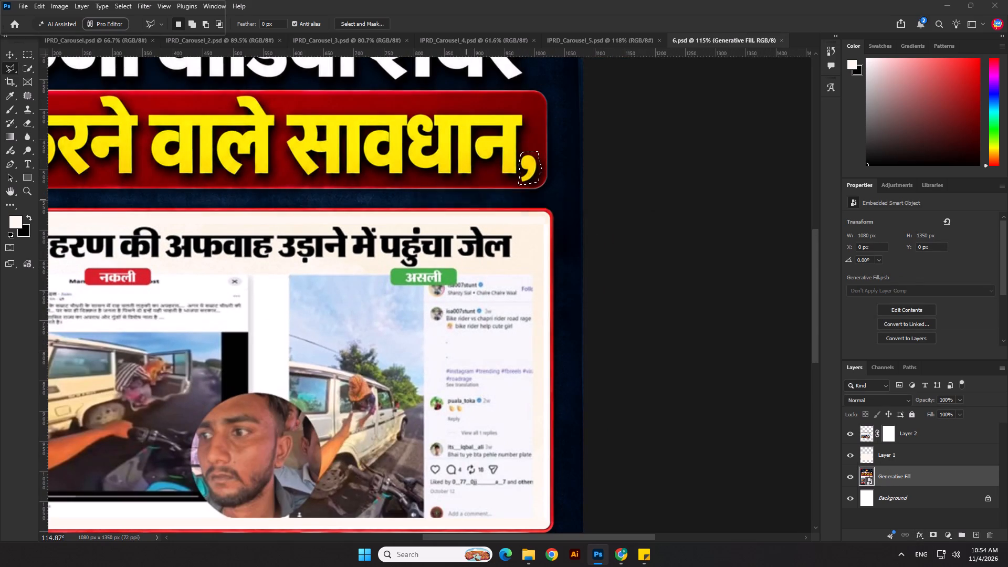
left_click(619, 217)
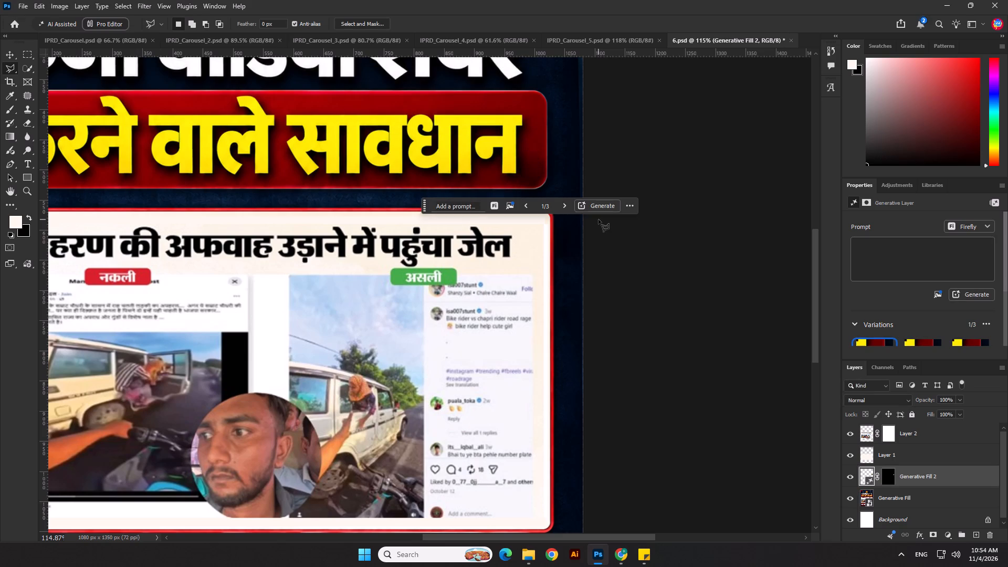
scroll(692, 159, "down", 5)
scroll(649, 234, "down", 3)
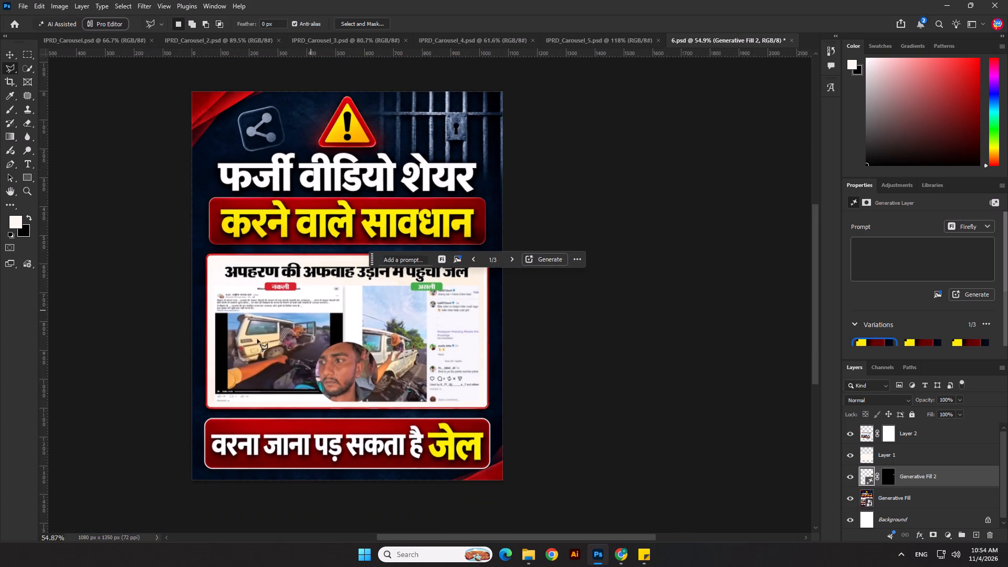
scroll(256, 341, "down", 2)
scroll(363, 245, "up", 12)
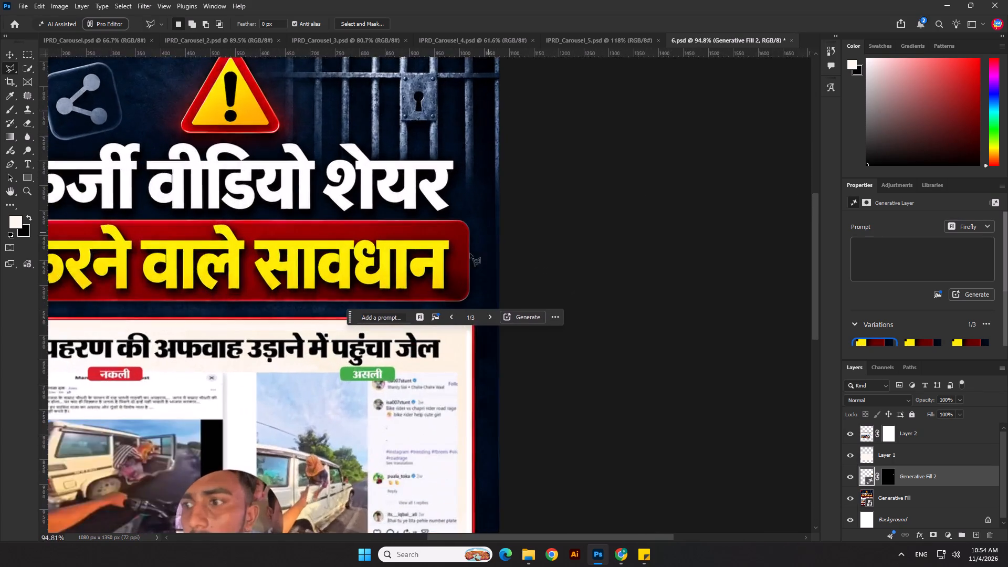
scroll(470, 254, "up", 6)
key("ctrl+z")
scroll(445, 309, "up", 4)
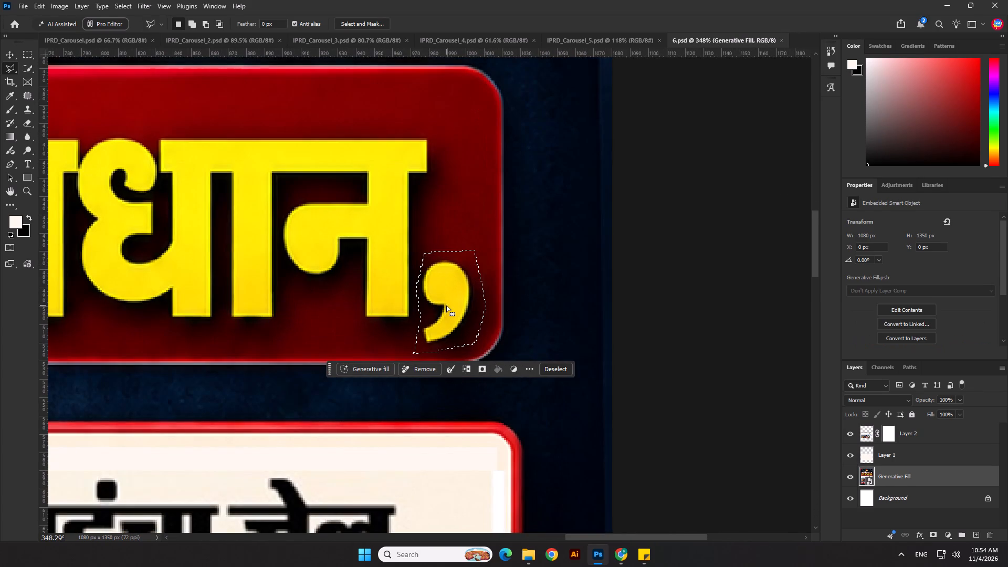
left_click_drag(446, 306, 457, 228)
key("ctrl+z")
Open the Generative Fill smart object's contents and outline the comma after सावधान with a polygonal lasso selection.
double_click(869, 482)
scroll(615, 225, "up", 13)
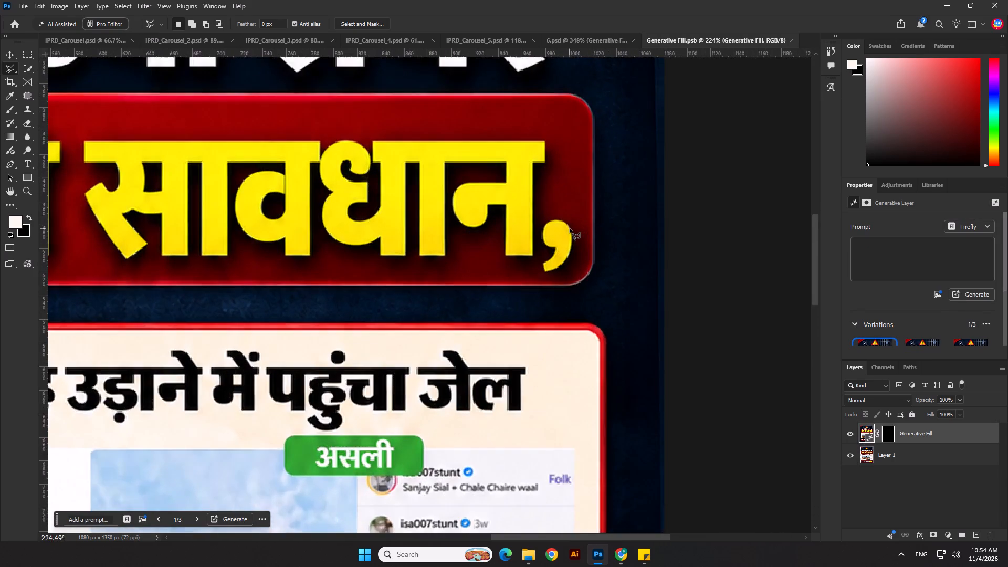
scroll(570, 228, "up", 4)
left_click(581, 219)
left_click(586, 239)
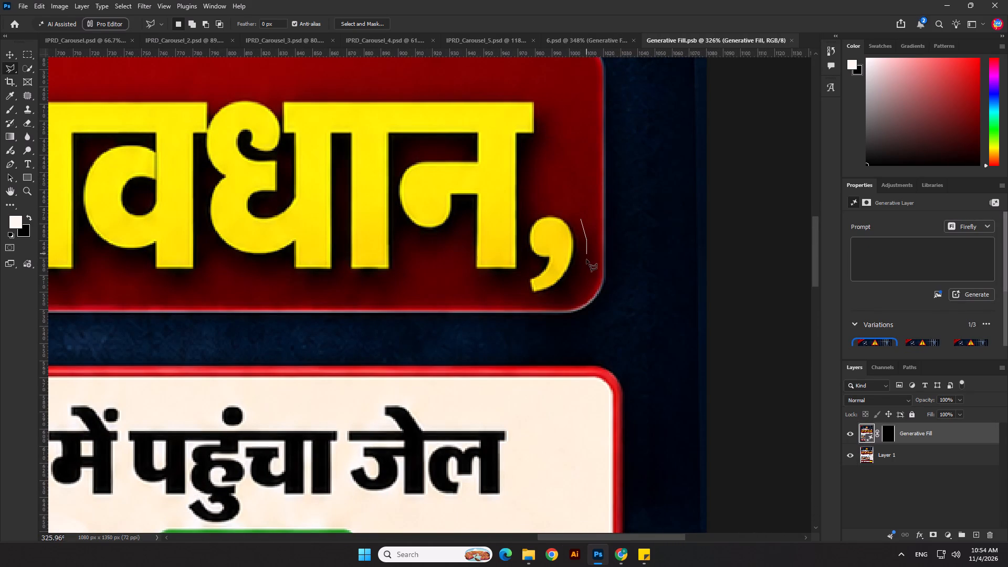
left_click(589, 272)
left_click(574, 303)
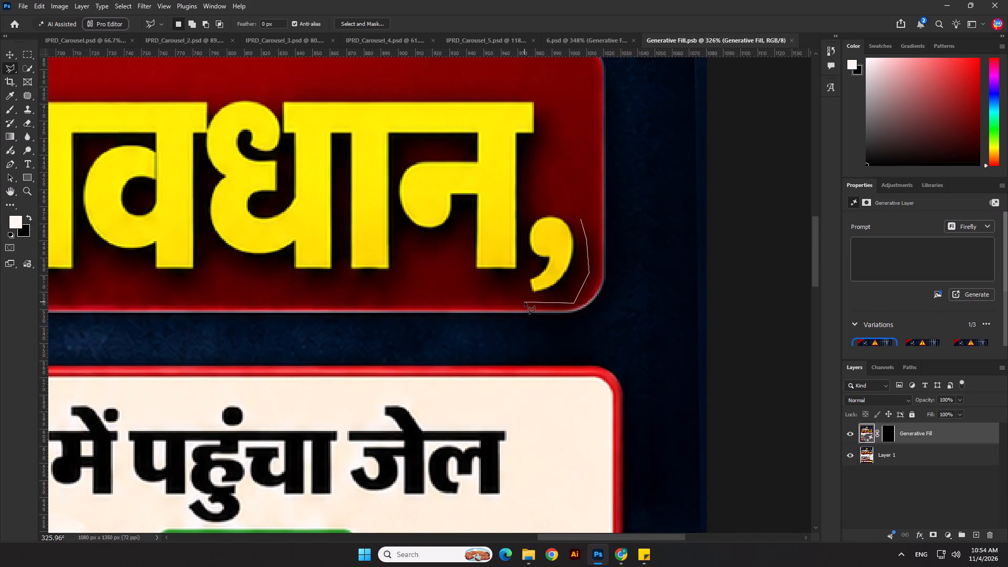
left_click(524, 302)
left_click(524, 271)
left_click(524, 231)
left_click(540, 187)
double_click(581, 222)
Start a Patch on the selected comma in the inner Generative Fill layer and rasterize that smart object.
left_click(30, 97)
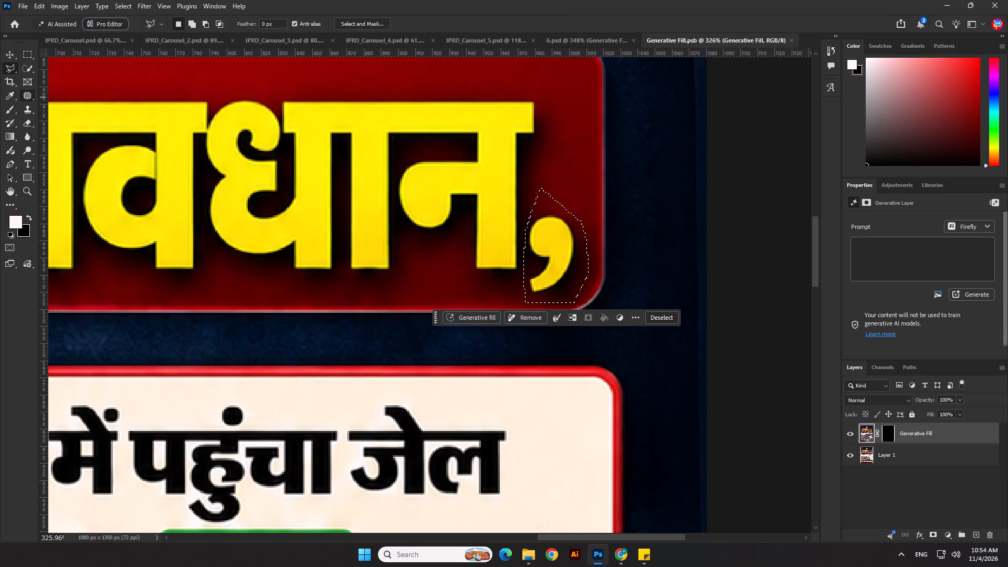
scroll(394, 342, "down", 4)
left_click_drag(551, 293, 555, 271)
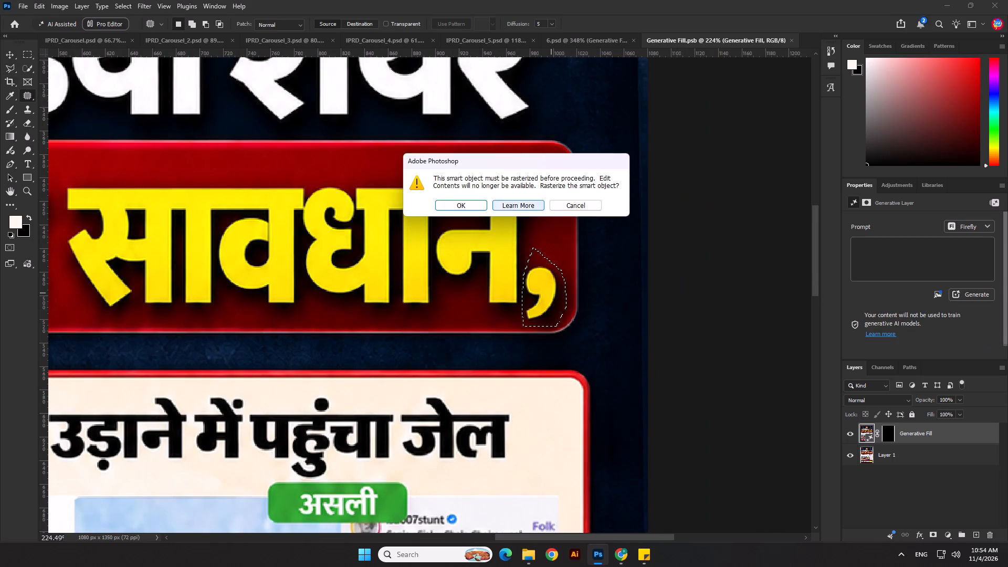
left_click(478, 203)
On Layer 1, patch the comma away repeatedly with clean red texture from just above it, and clear the selection.
left_click(892, 460)
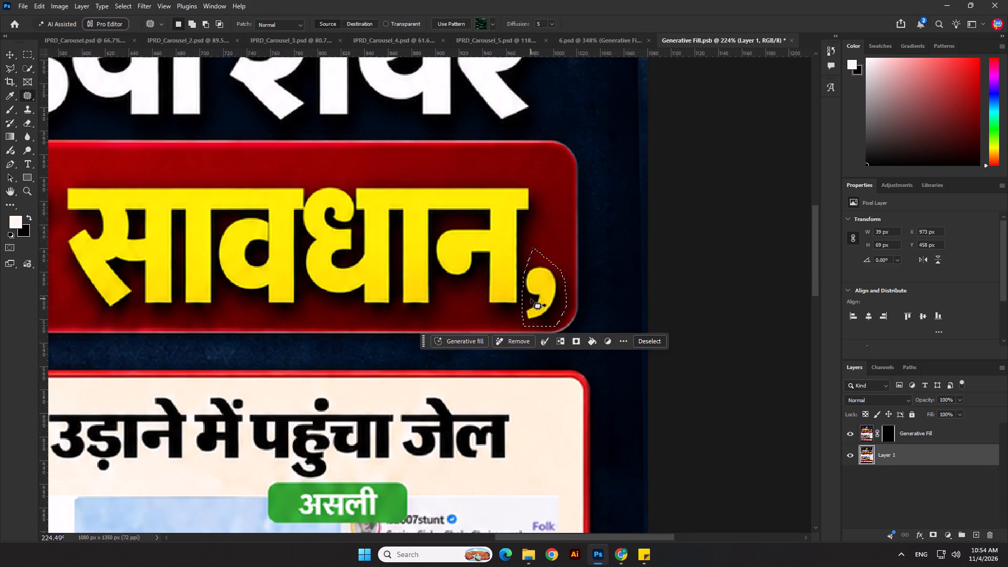
left_click_drag(532, 299, 536, 273)
left_click_drag(539, 300, 544, 276)
left_click_drag(547, 299, 547, 291)
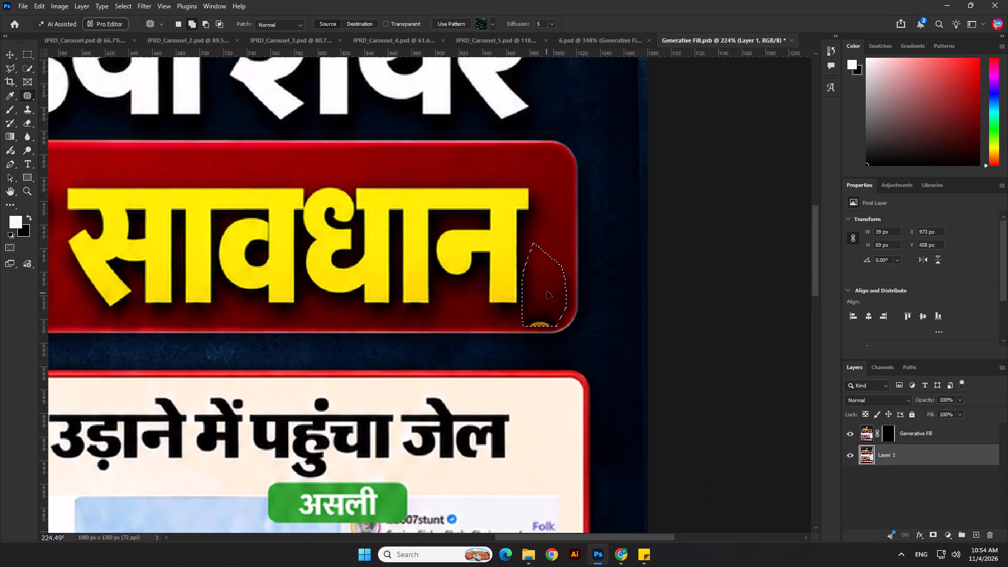
left_click_drag(547, 291, 551, 266)
left_click_drag(548, 300, 554, 273)
left_click_drag(551, 304, 552, 283)
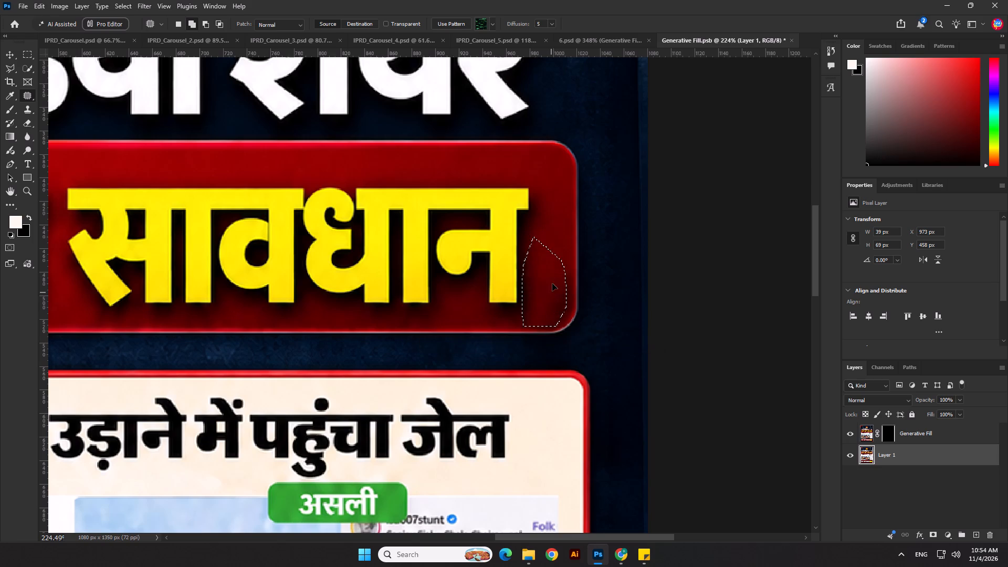
left_click_drag(552, 283, 553, 278)
left_click(564, 234)
Patch the dark smudge near the red headline box's lower-right corner with clean red from above, and clear the selection.
scroll(540, 292, "down", 7)
scroll(559, 299, "up", 6)
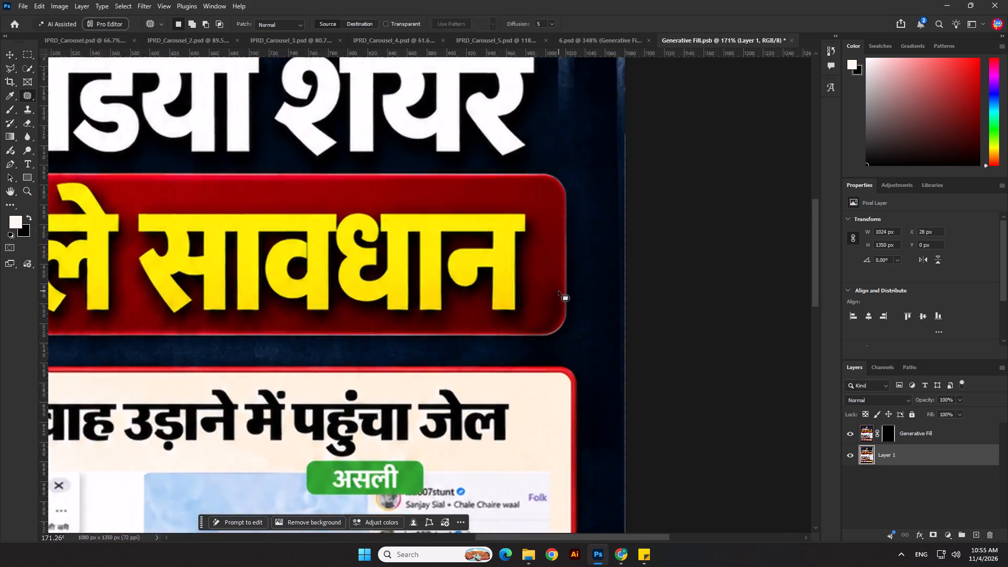
scroll(559, 291, "up", 7)
left_click(563, 285)
left_click_drag(565, 274, 565, 279)
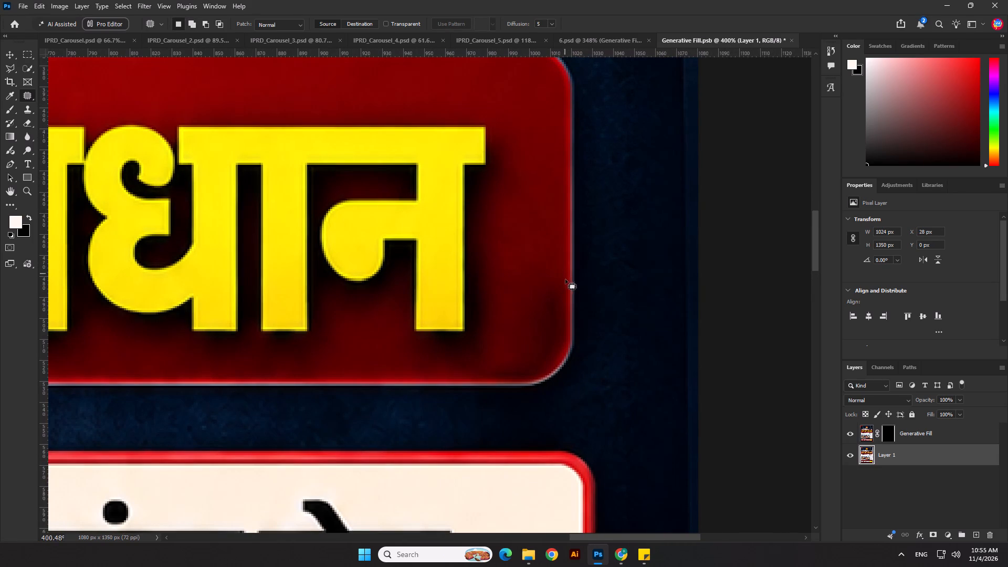
left_click_drag(565, 279, 515, 373)
left_click_drag(515, 373, 564, 282)
left_click_drag(544, 314, 549, 250)
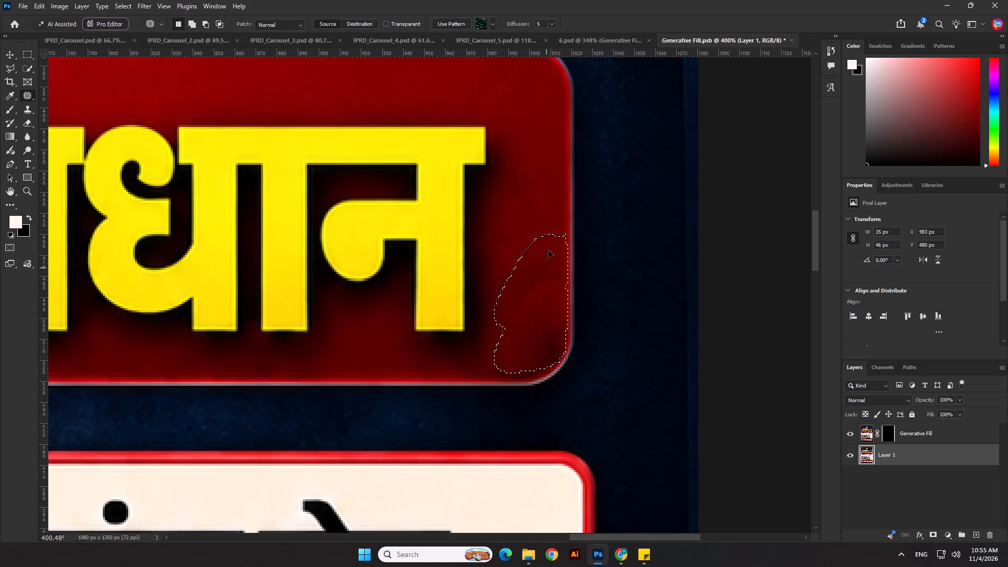
left_click_drag(549, 250, 551, 224)
left_click(545, 141)
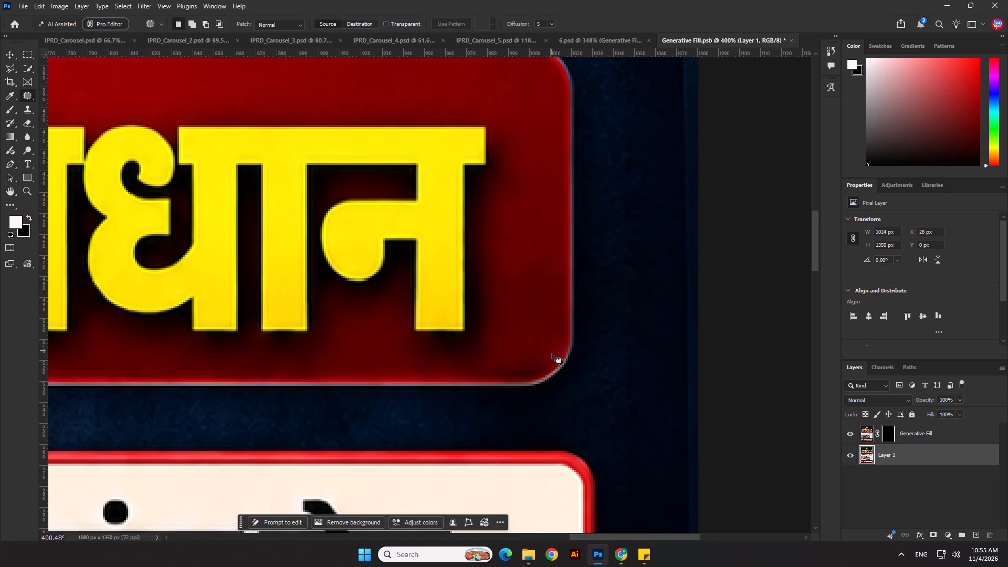
Patch the dark strip inside the red headline box's lower-right corner with clean red from just above, and clear the selection.
left_click_drag(551, 359, 497, 356)
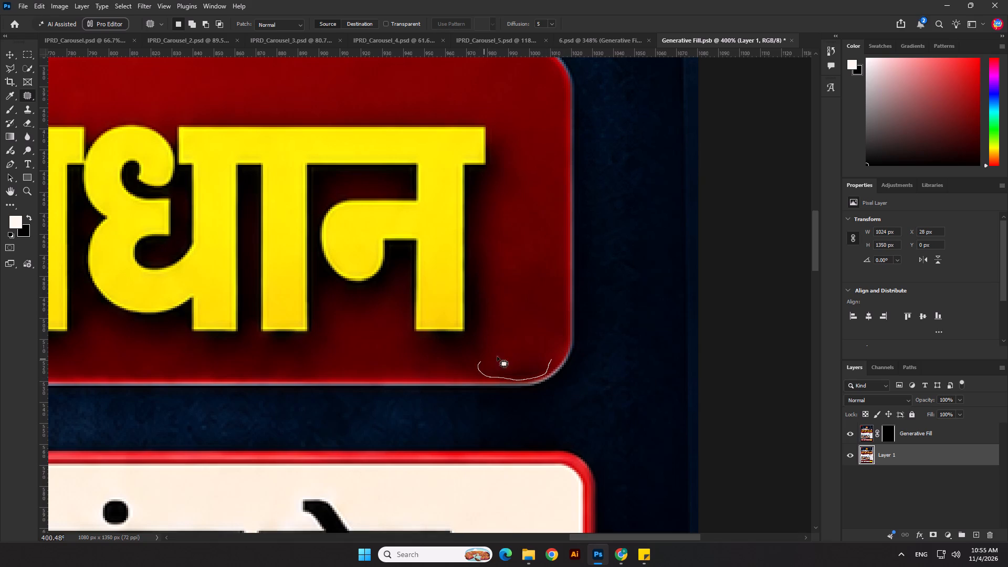
left_click_drag(497, 356, 532, 360)
left_click_drag(526, 367, 526, 342)
left_click(530, 316)
Examine the whole retouched poster, checking the headline box, the photo comparison area and the bottom banner.
scroll(533, 317, "down", 10)
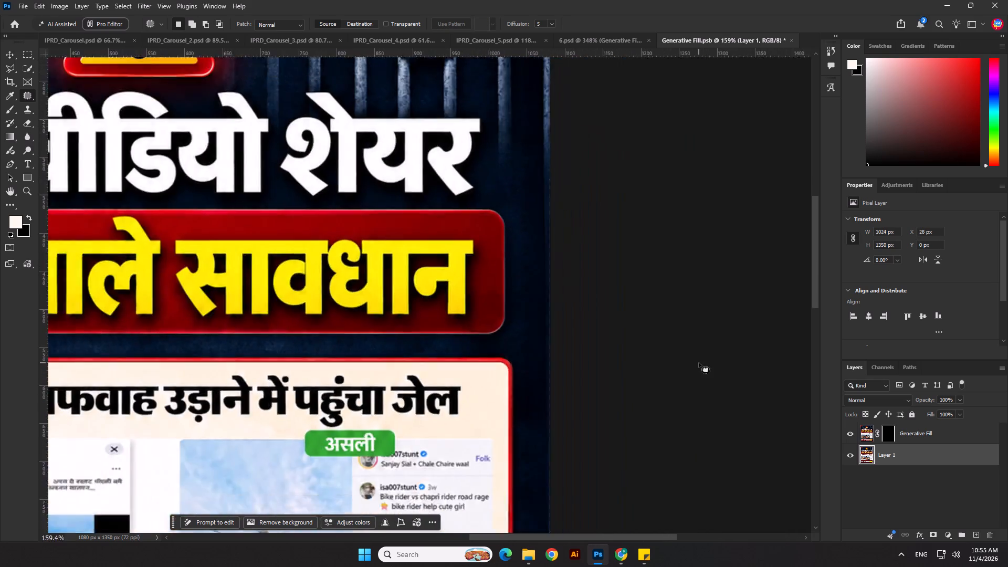
scroll(699, 363, "down", 12)
scroll(474, 316, "down", 3)
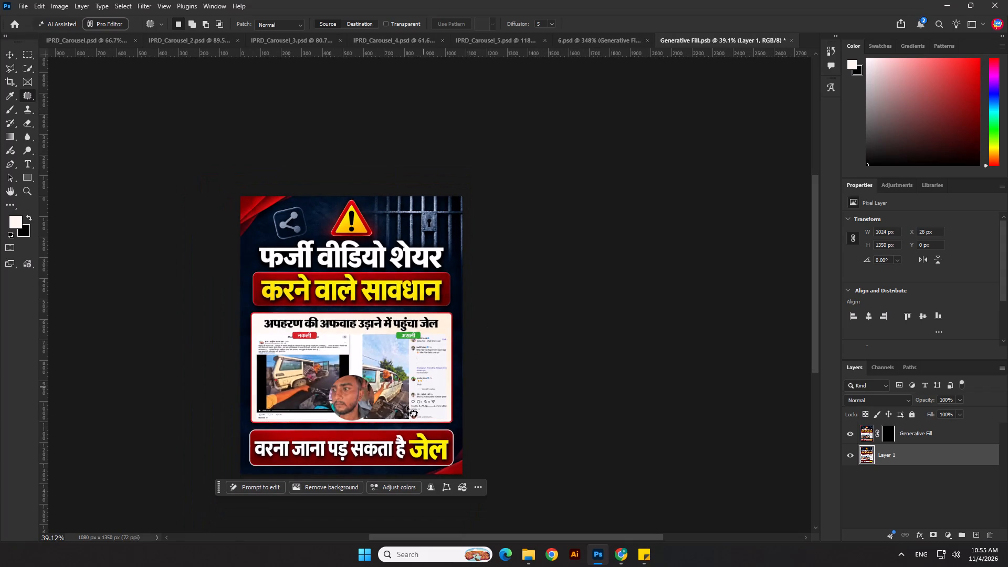
scroll(320, 380, "up", 3)
scroll(276, 331, "up", 3)
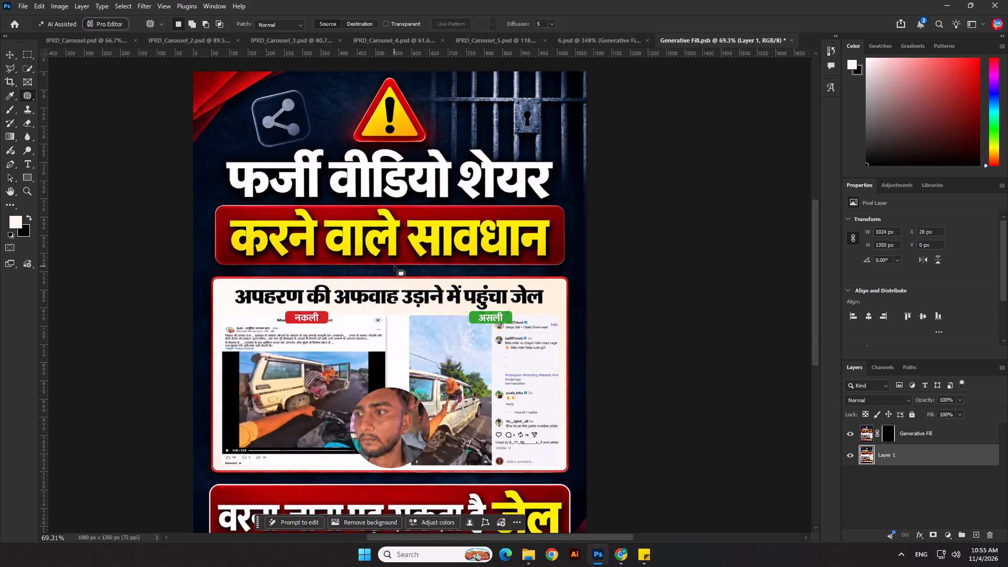
scroll(394, 267, "down", 2)
scroll(271, 483, "up", 2)
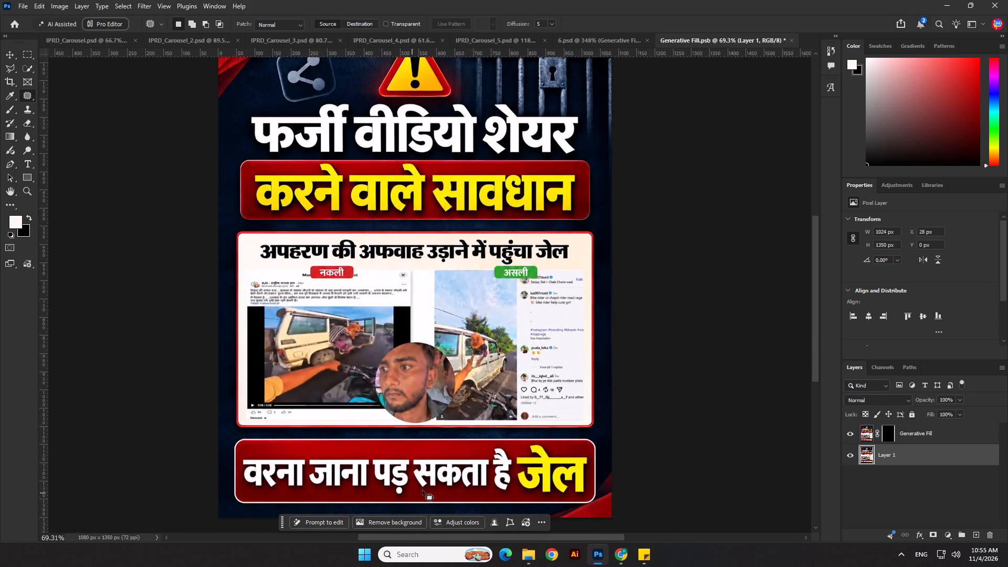
scroll(453, 424, "down", 8)
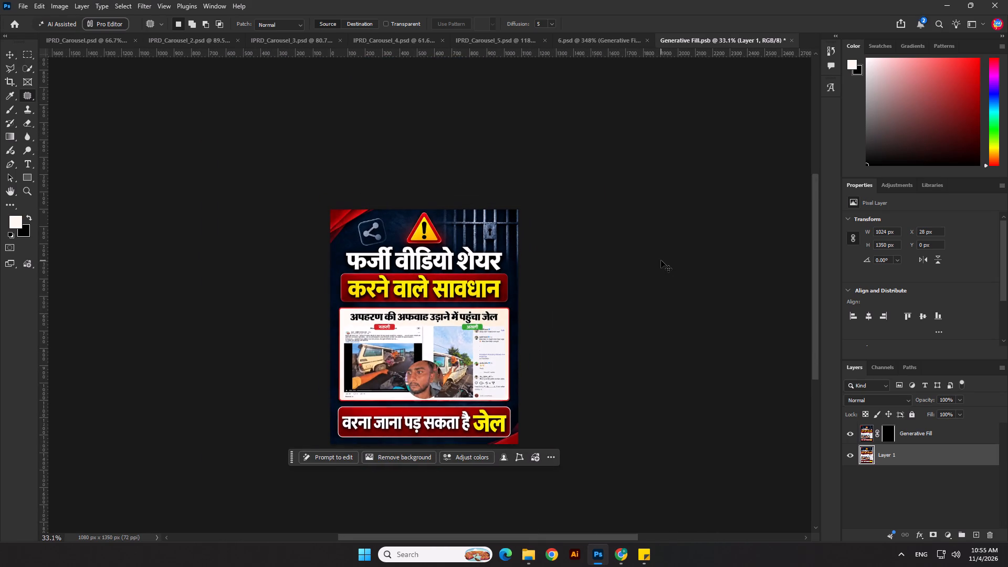
Save the retouched contents of the Generative Fill smart object.
key("ctrl+s")
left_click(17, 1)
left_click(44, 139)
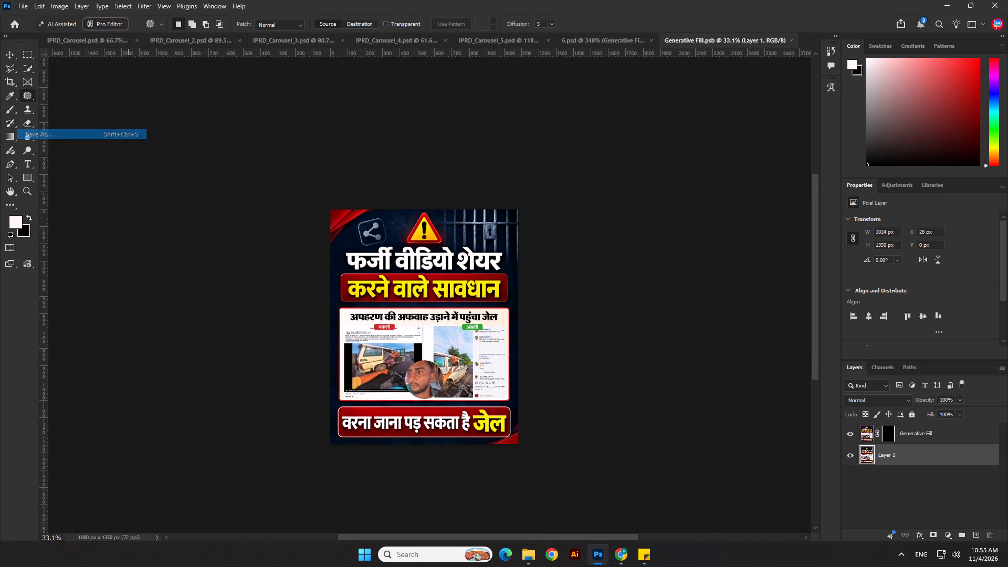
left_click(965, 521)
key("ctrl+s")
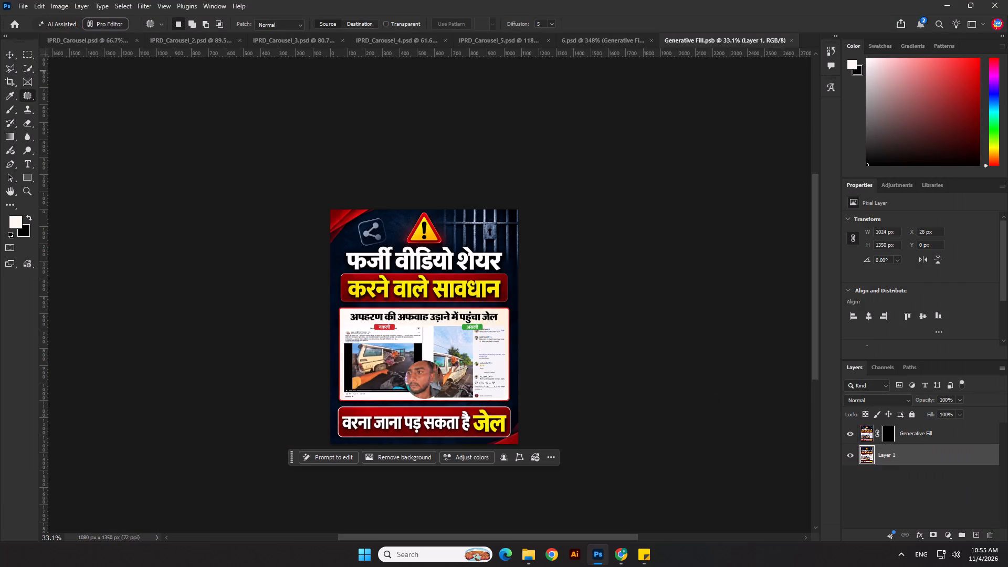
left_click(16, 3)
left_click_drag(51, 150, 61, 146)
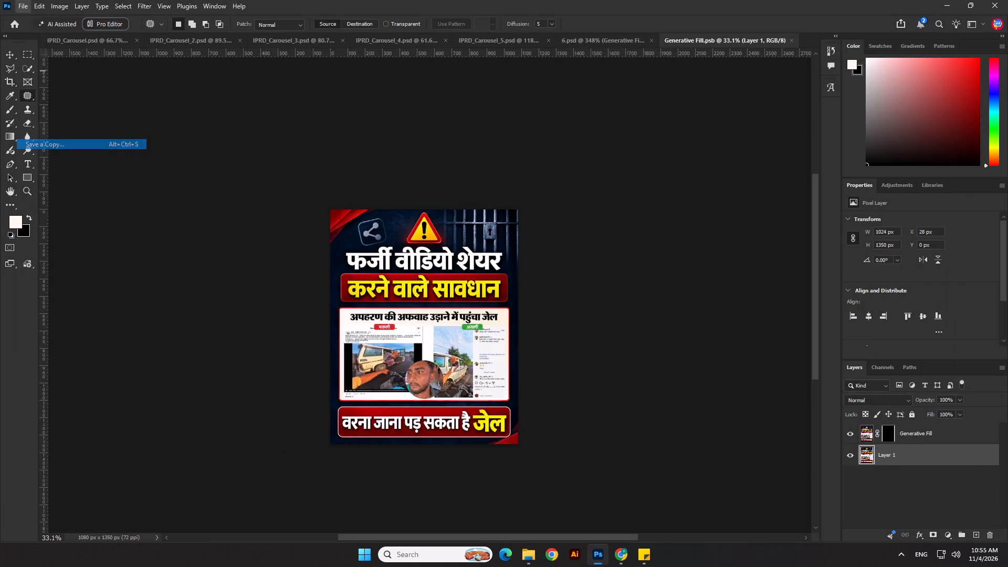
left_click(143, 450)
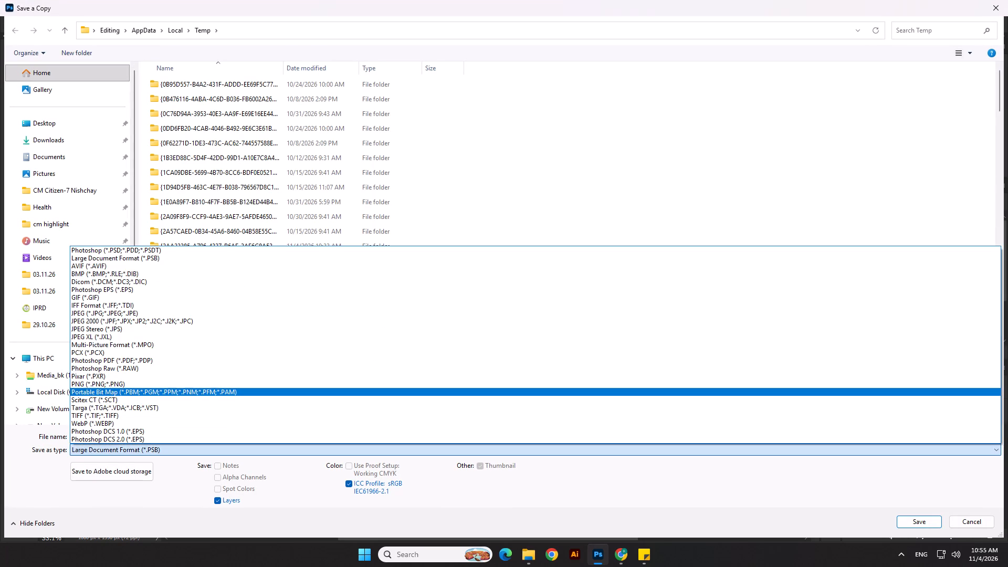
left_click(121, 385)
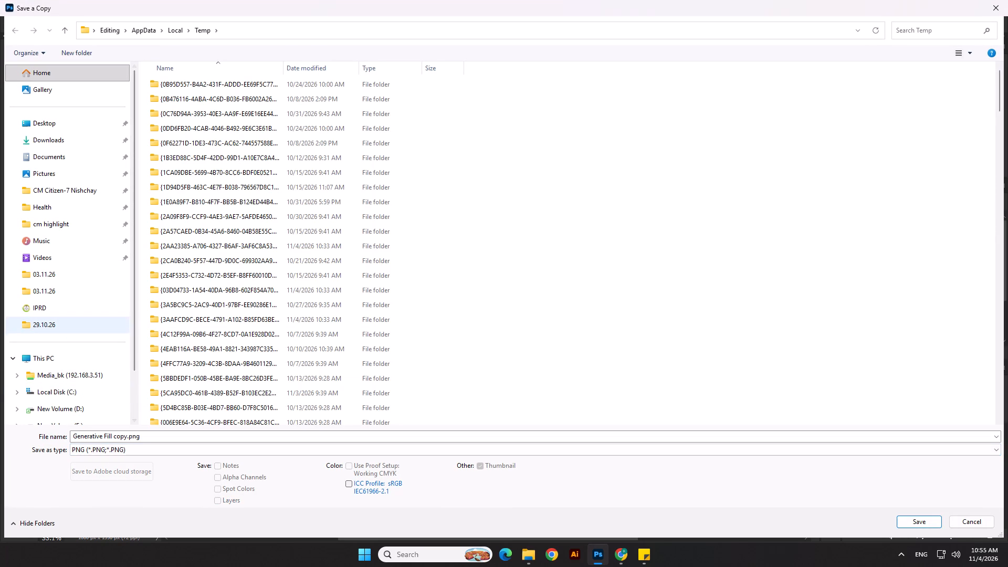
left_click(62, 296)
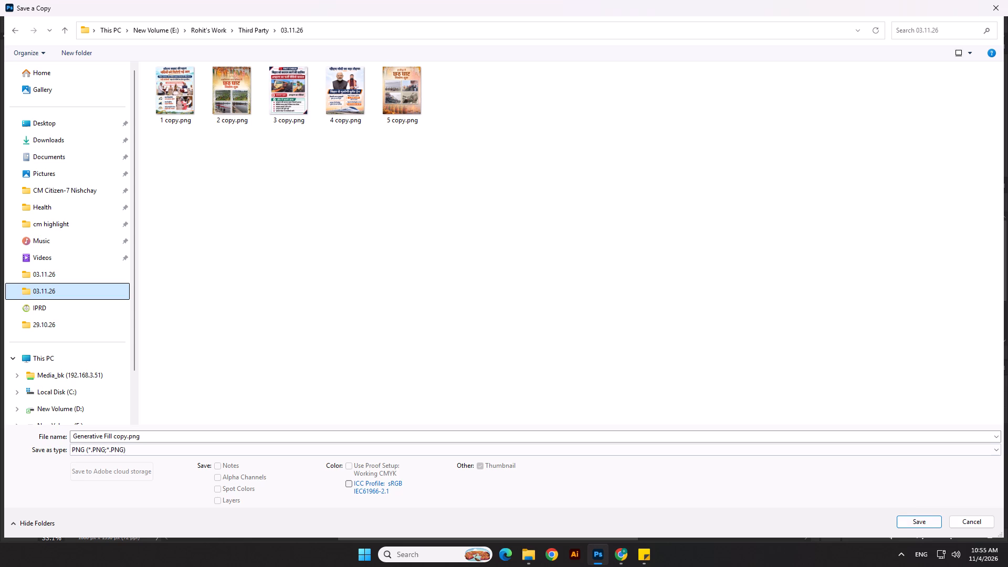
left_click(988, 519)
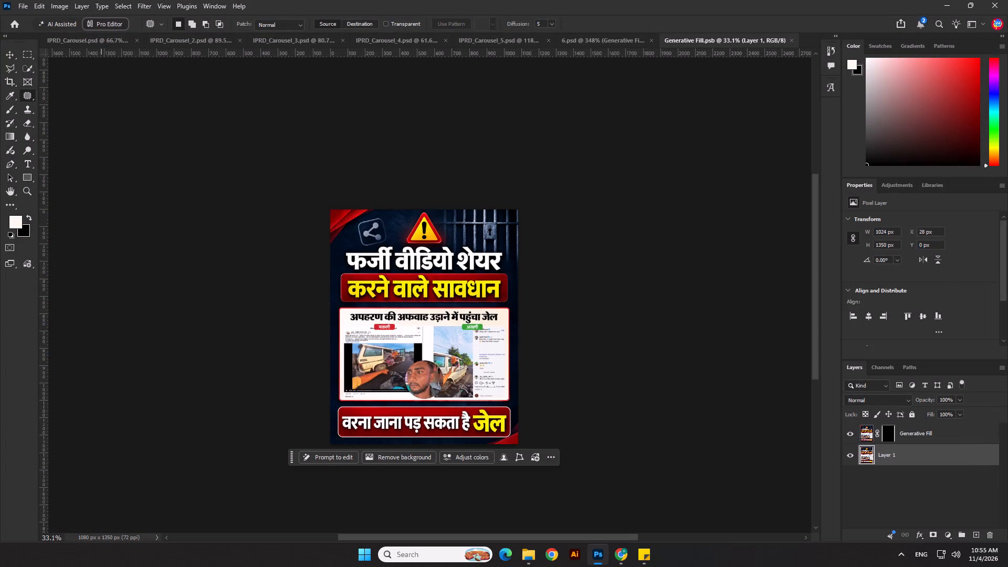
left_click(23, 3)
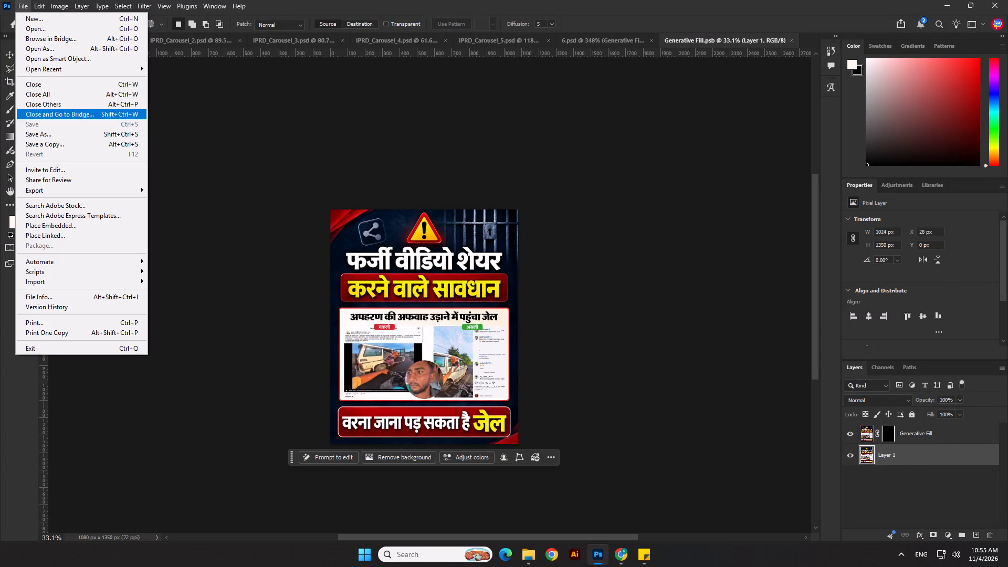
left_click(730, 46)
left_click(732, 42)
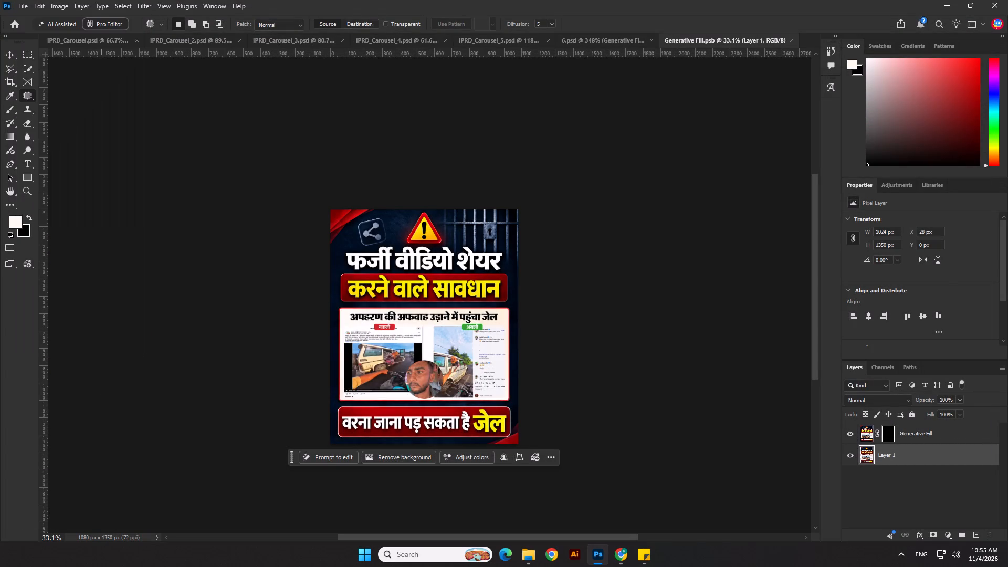
Close the saved Generative Fill.psb contents and return to the 6.psd poster.
key("ctrl+s")
key("ctrl+s")
key("ctrl+s")
left_click(790, 42)
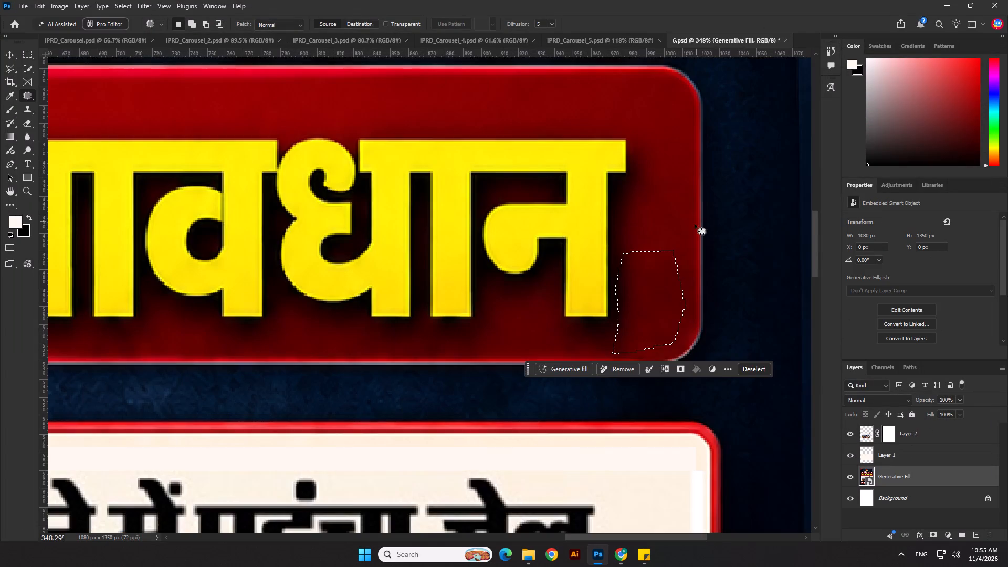
Clear the leftover selection beside सावधान in 6.psd and save the poster.
scroll(619, 256, "down", 11)
left_click(28, 49)
right_click(220, 159)
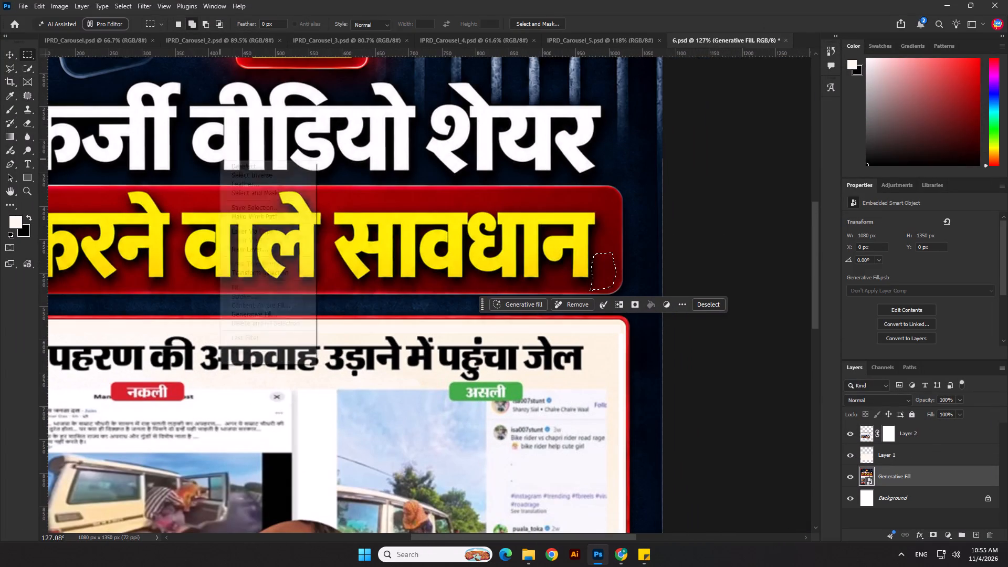
left_click(245, 169)
scroll(496, 266, "down", 8)
scroll(554, 266, "down", 4, "ctrl")
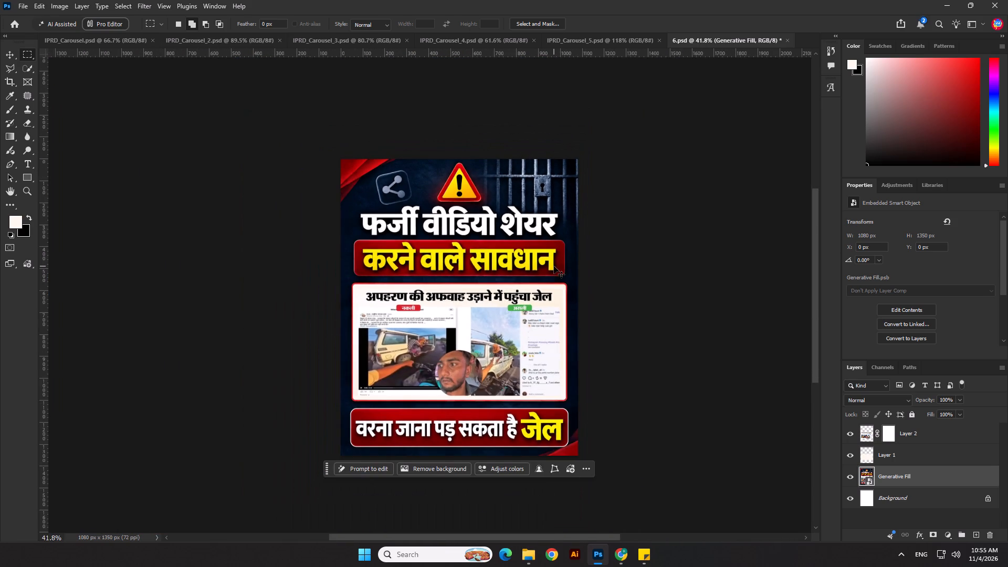
key("ctrl+s")
Save a copy of the poster in PNG format as 6 copy.png in the Third Party 03.11.26 folder.
left_click(27, 7)
left_click(57, 141)
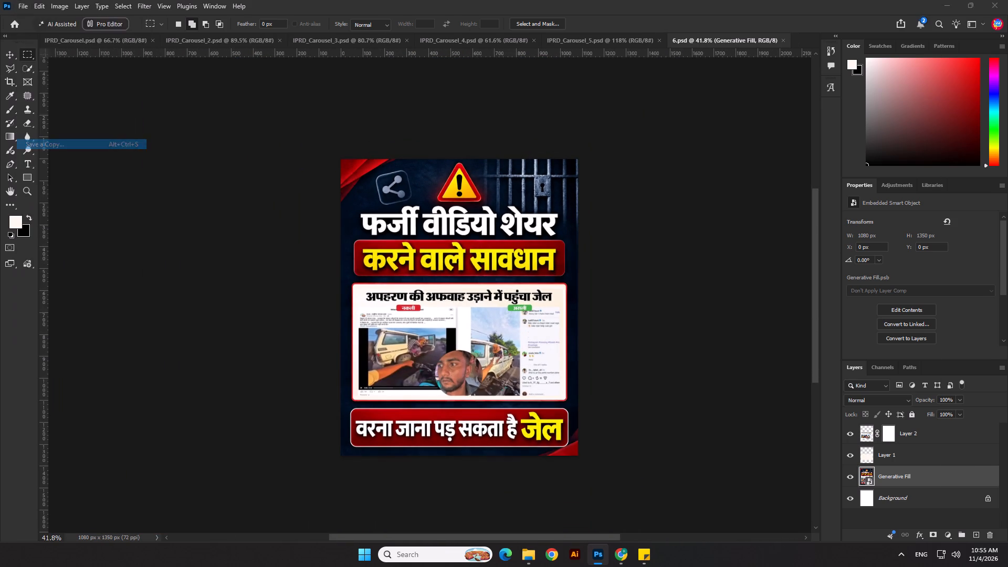
left_click(124, 452)
left_click(118, 383)
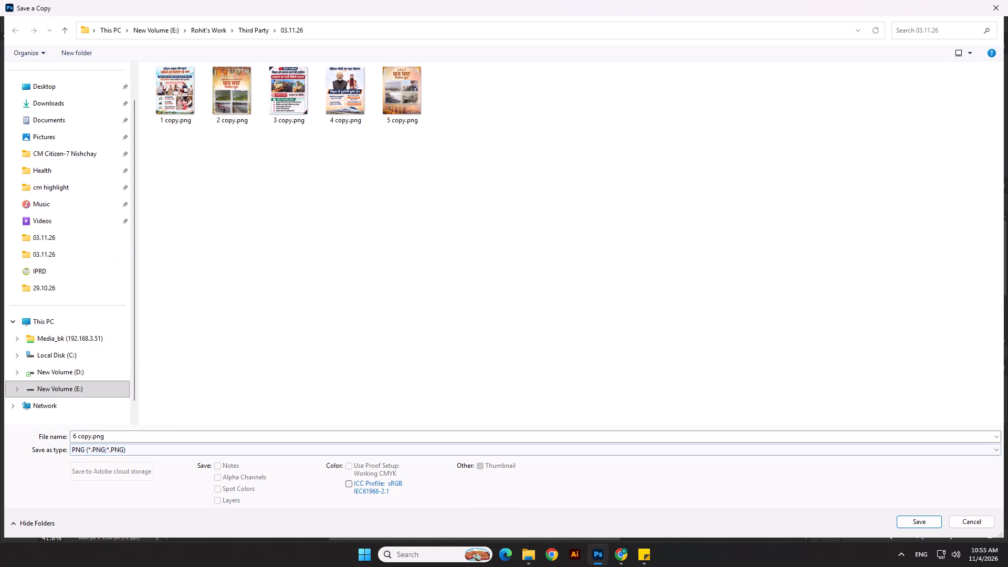
left_click(911, 522)
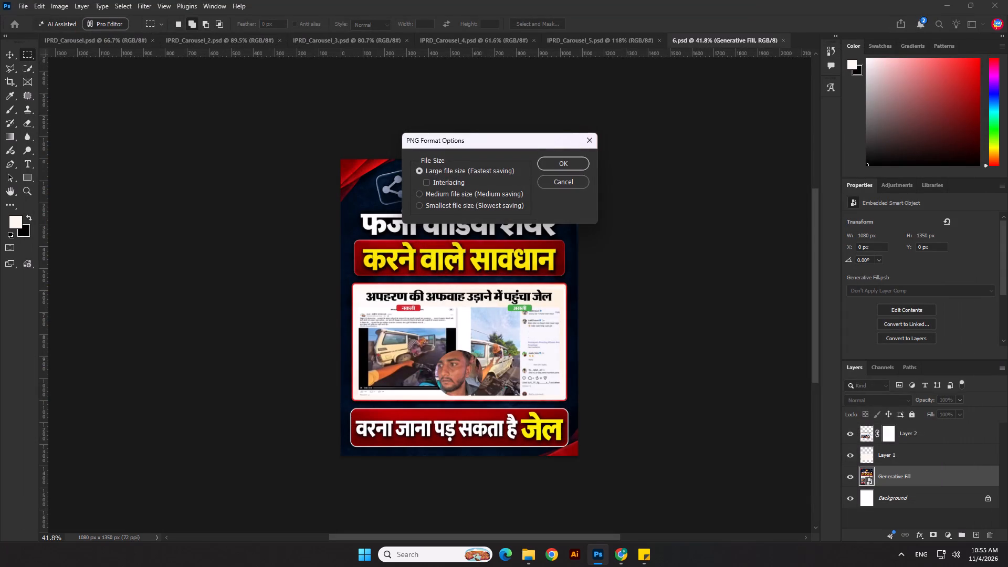
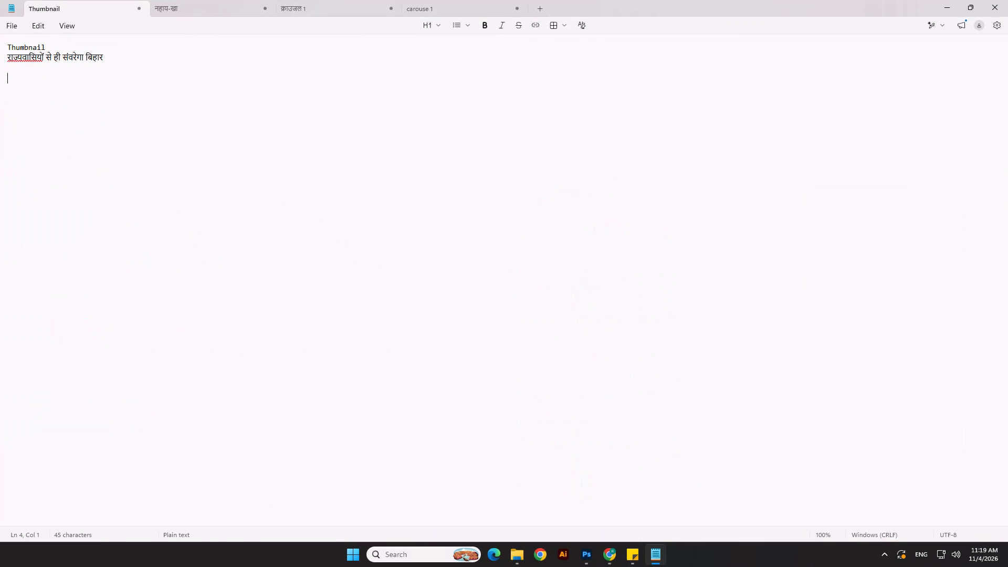
Add a dotted separator line of periods below the राज्यवासियों से ही संवरेगा बिहार line in the Thumbnail note.
key("period")
key("period")
key("period")
key("period")
key("period")
key("period")
key("period")
key("period")
key("period")
key("period")
key("period")
key("period")
key("period")
key("period")
key("period")
key("period")
key("period")
key("period")
key("period")
key("period")
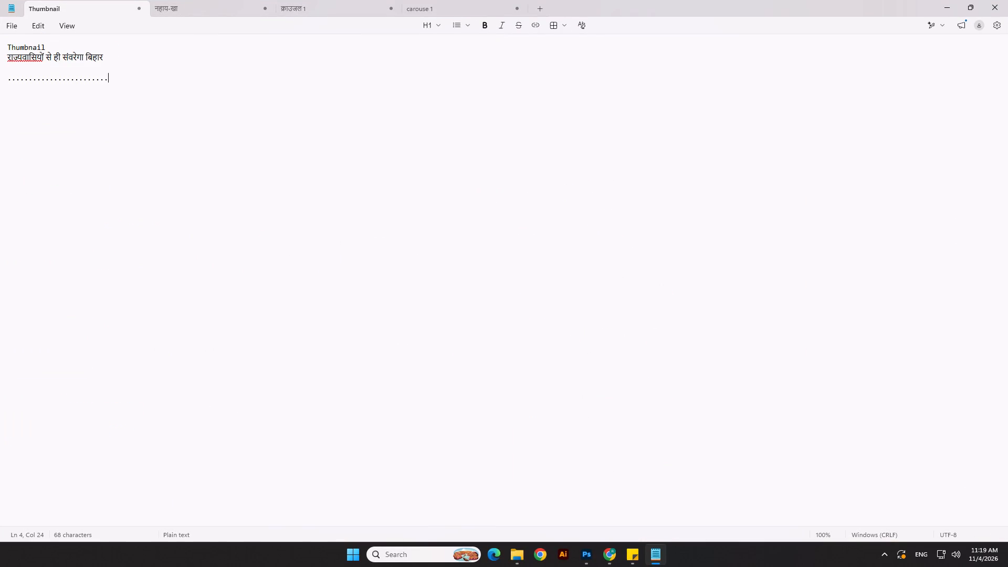
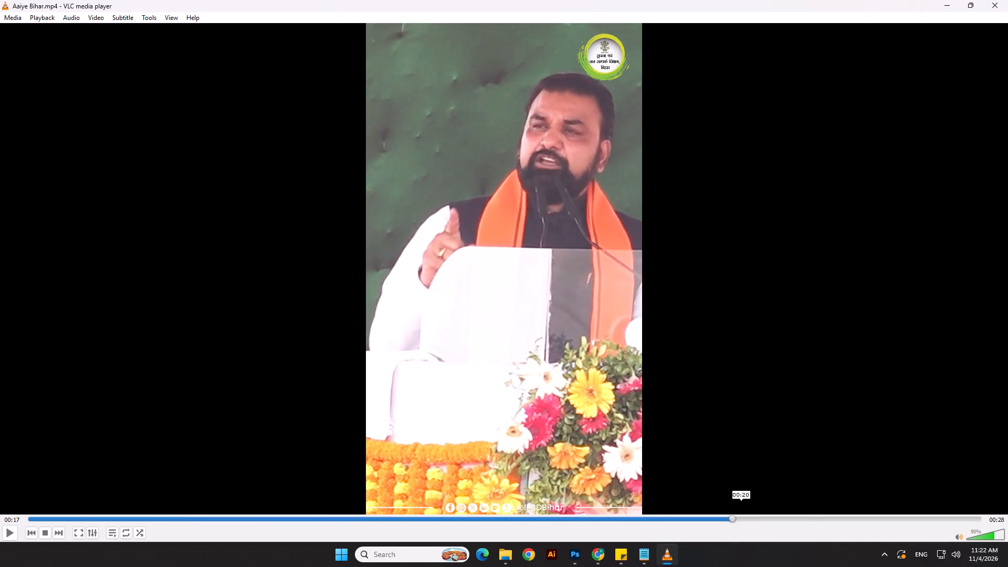
Scrub the Aaiye Bihar.mp4 video forward to its closing section and back to about 00:06 to review its content.
left_click_drag(741, 503, 891, 516)
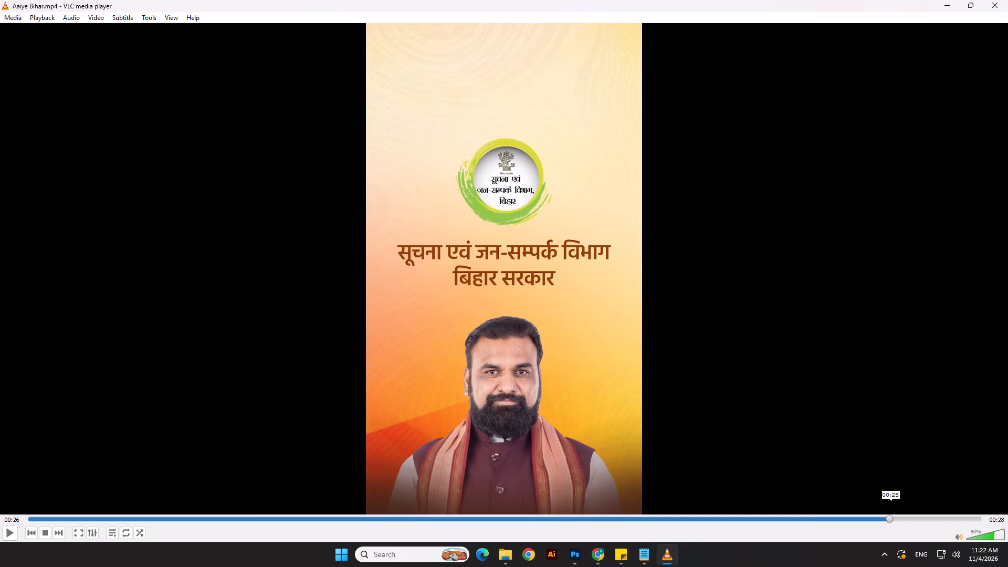
left_click_drag(891, 516, 245, 488)
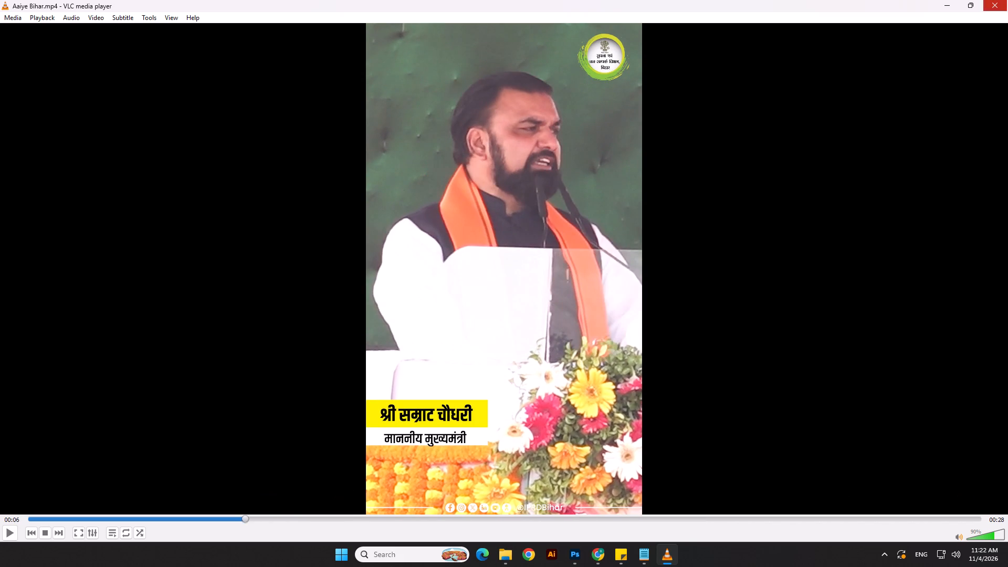